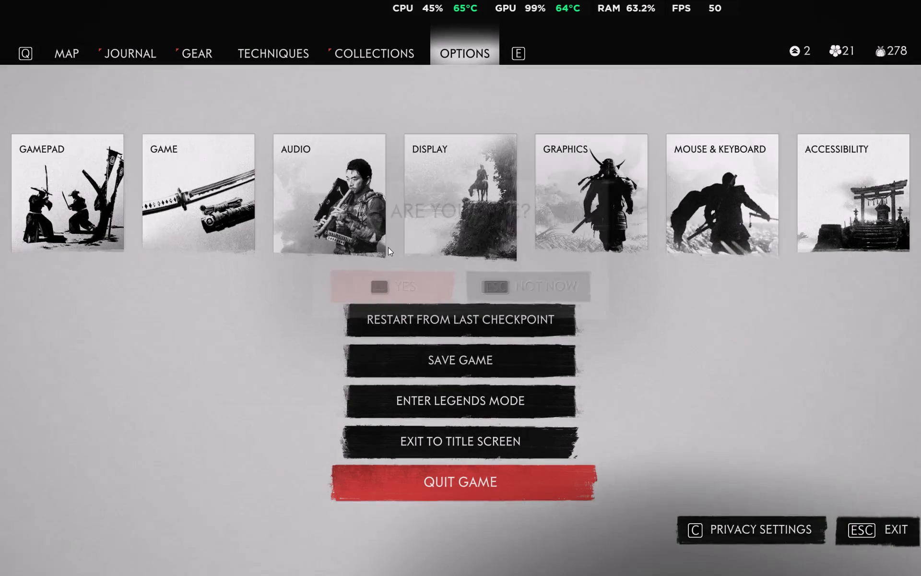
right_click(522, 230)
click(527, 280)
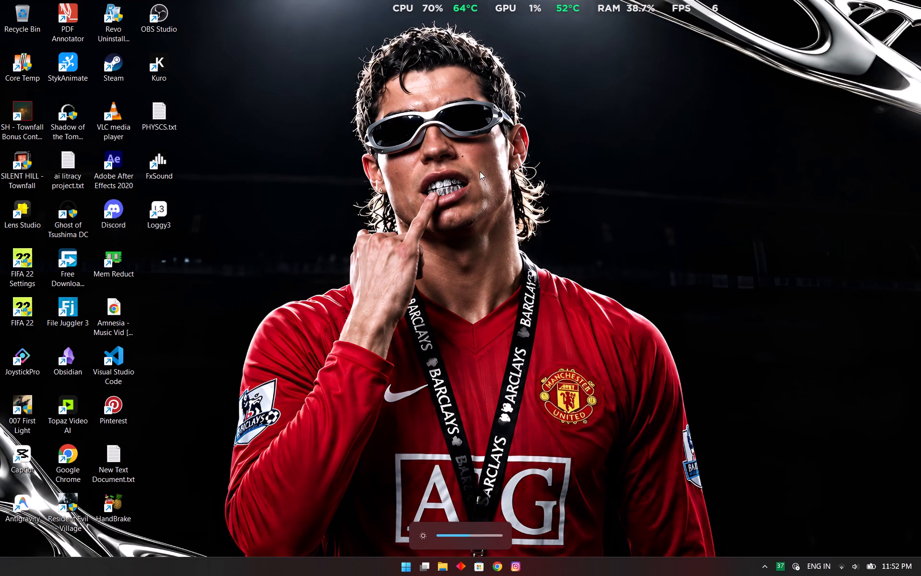
Open Chrome with the Rough profile, plus a second browser window with the Smni profile.
click(496, 575)
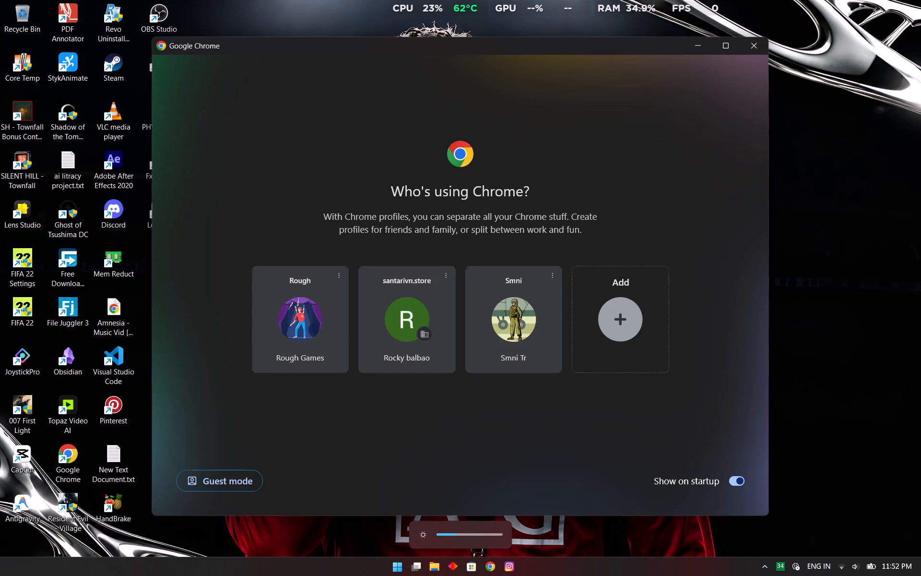
click(323, 362)
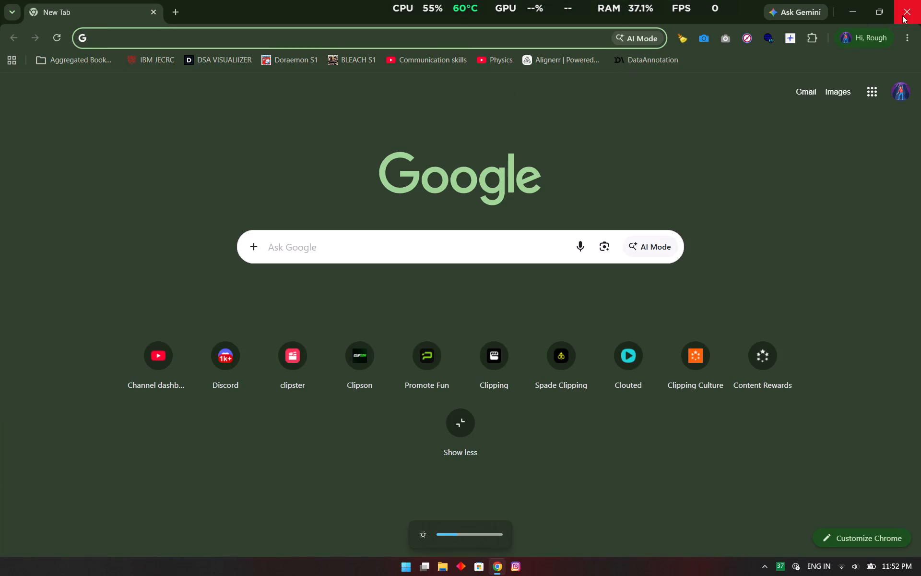
click(865, 30)
click(764, 301)
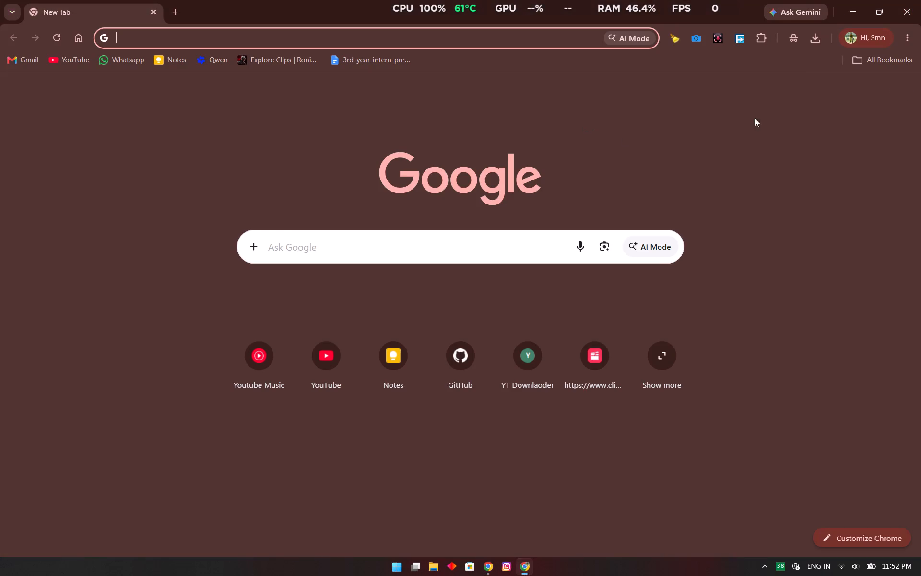
Open Clipster in the Smni profile window and view the Submissions list in My Activity.
click(600, 379)
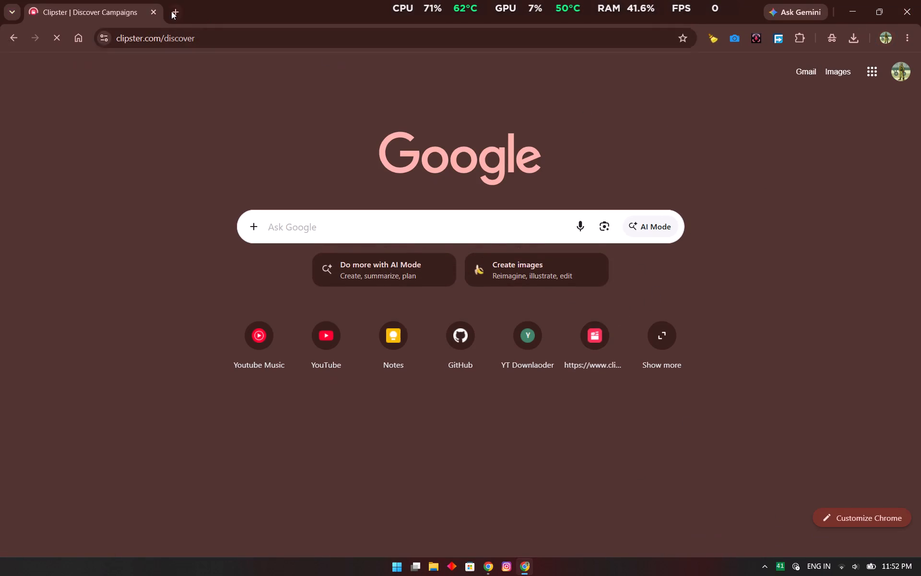
click(171, 11)
click(109, 0)
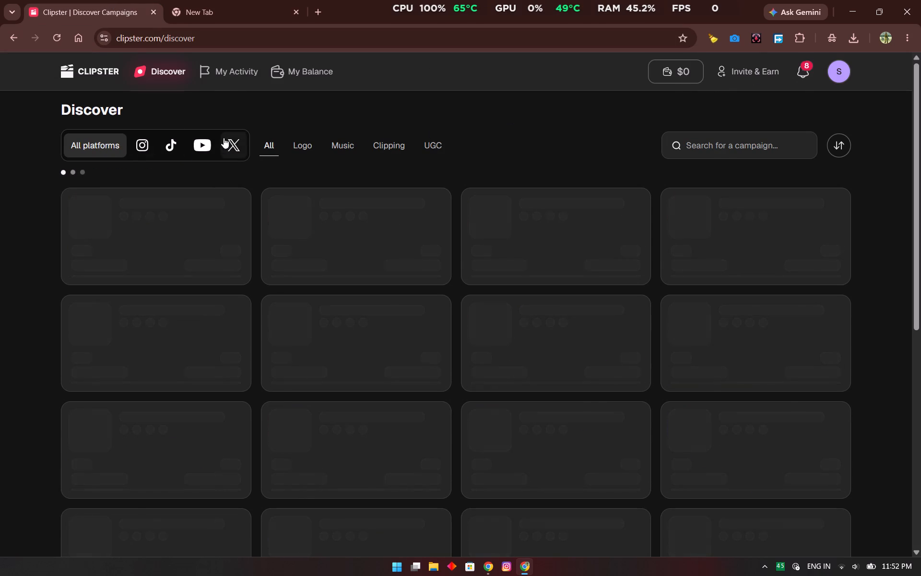
click(225, 79)
click(225, 76)
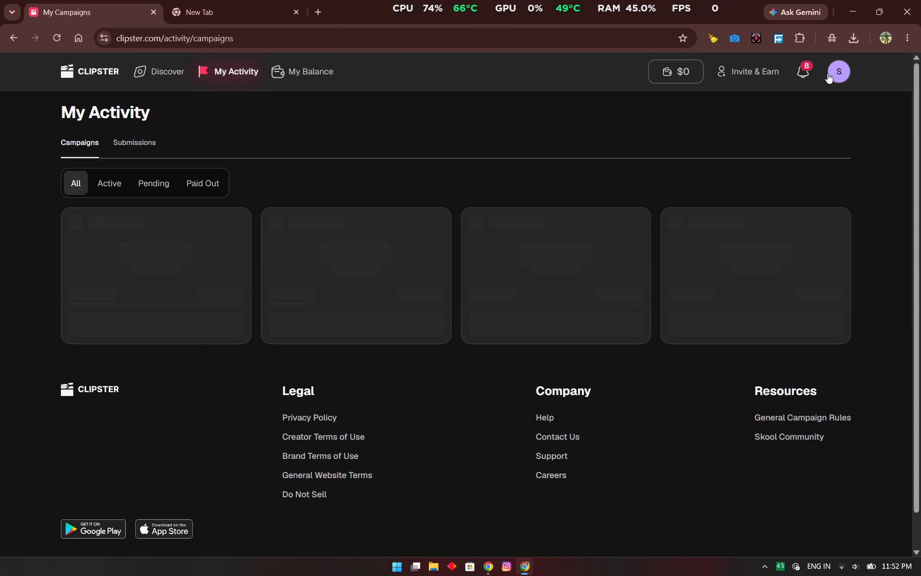
click(140, 155)
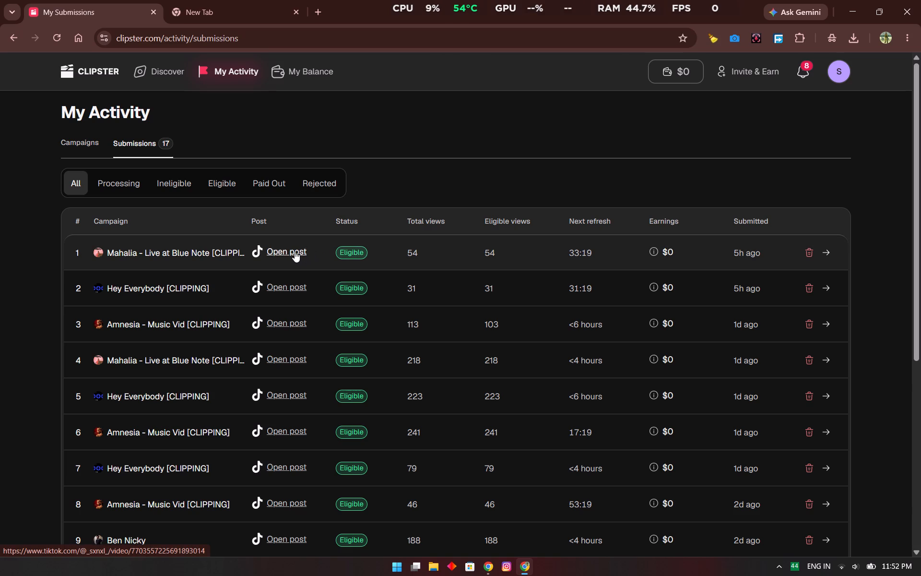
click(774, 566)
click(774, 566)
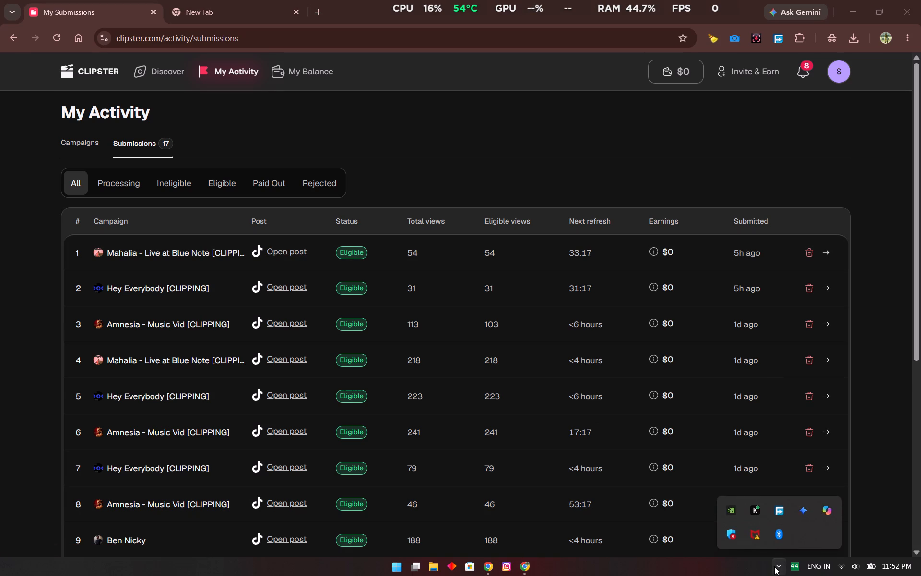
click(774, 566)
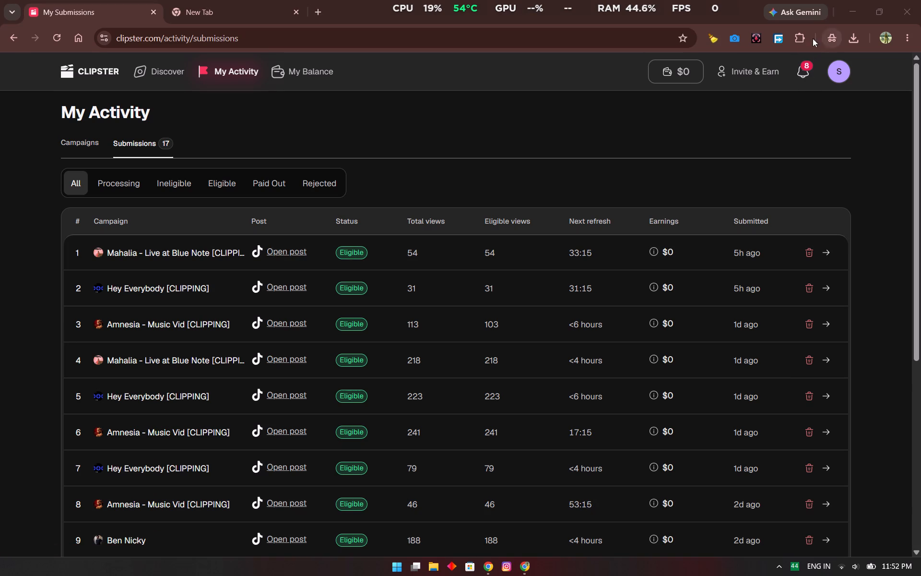
In File Explorer, open the Clips folder inside Downloads > Clipping > Hey Everybody Clipping.
click(428, 569)
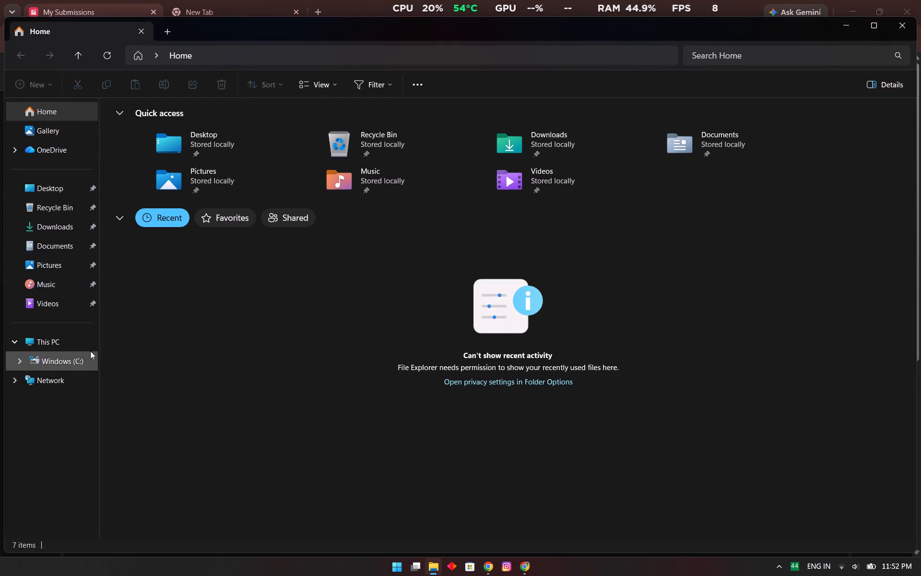
click(58, 240)
click(56, 228)
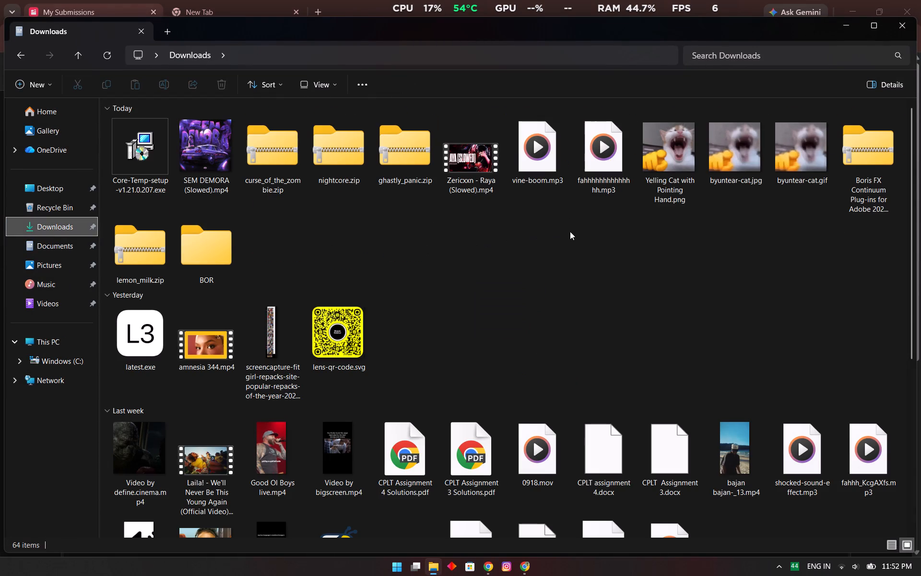
scroll(396, 359, down, 1)
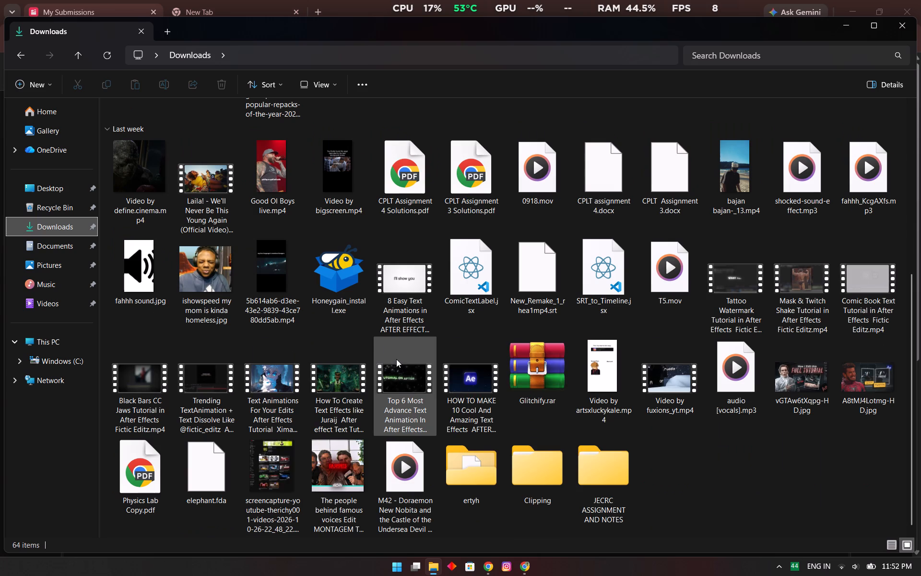
click(571, 466)
double_click(553, 464)
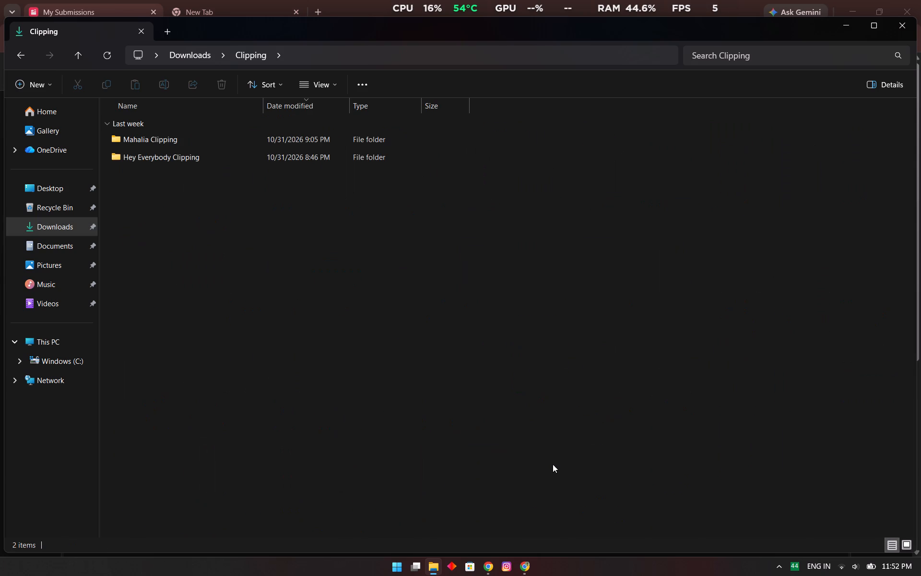
double_click(138, 150)
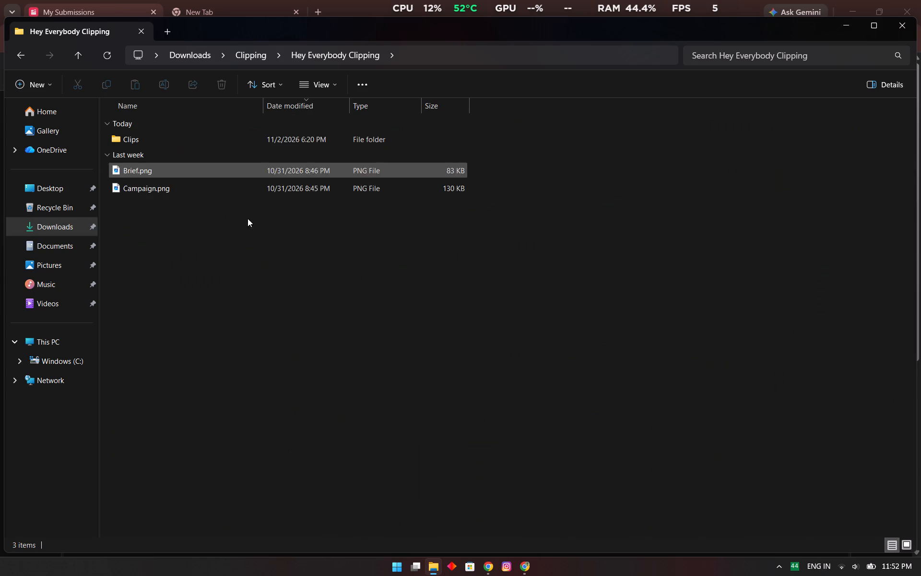
double_click(147, 140)
Move LamineYamal.mp4 from the Clips folder into its Uploaded subfolder.
scroll(581, 430, down, 4)
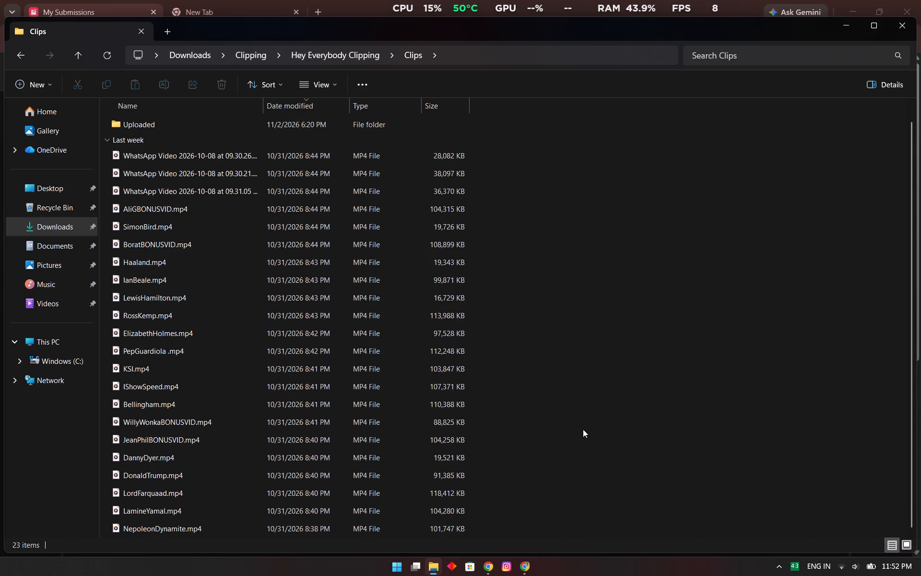
scroll(588, 422, down, 3)
click(149, 513)
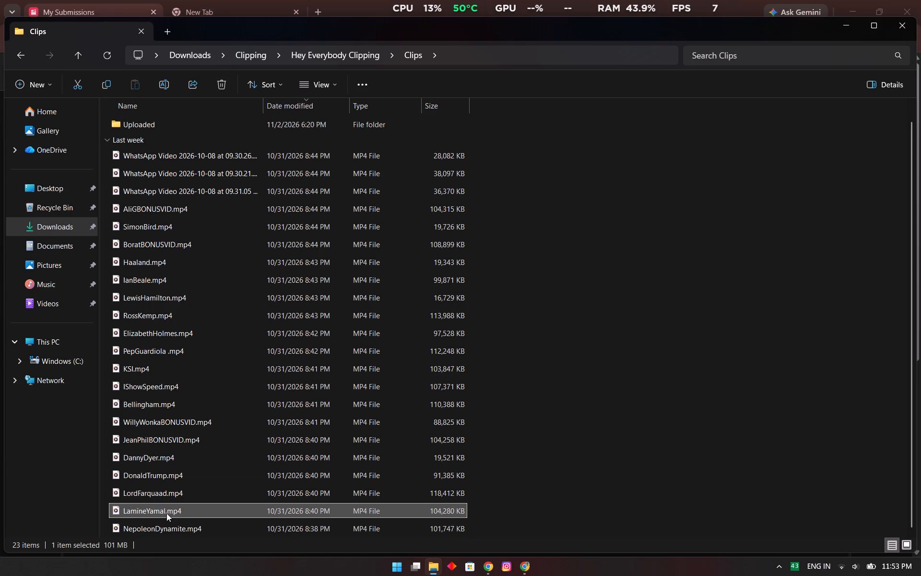
drag(156, 516, 318, 133)
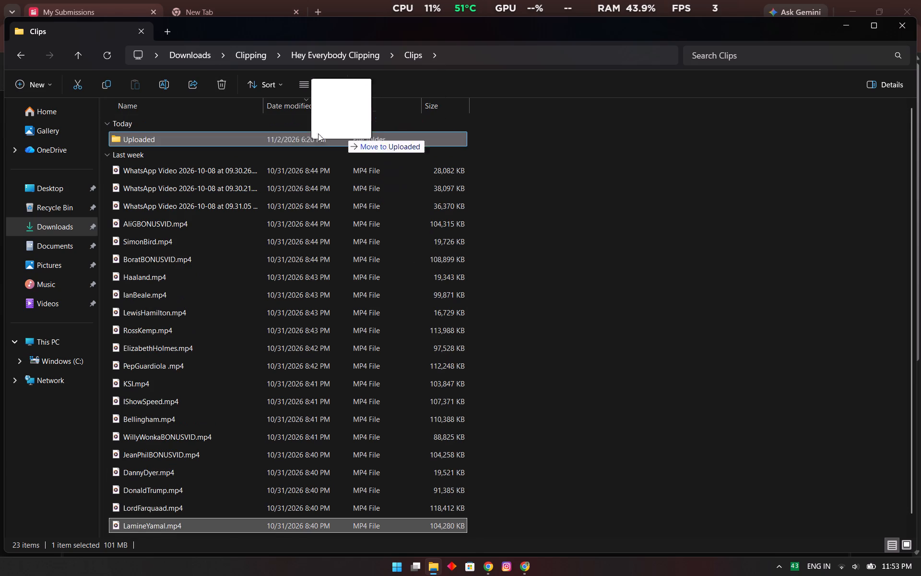
drag(318, 133, 296, 136)
scroll(606, 263, down, 3)
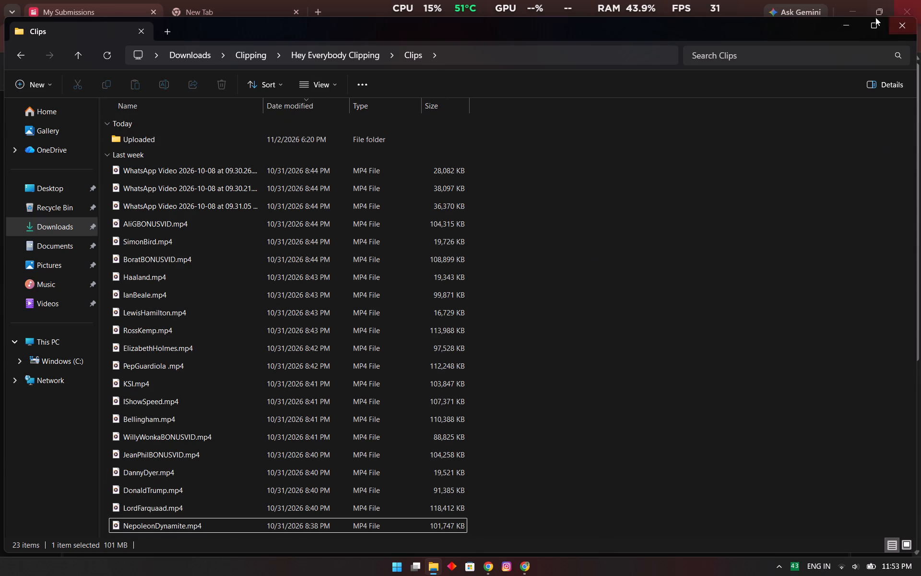
Bring the Rough profile's Chrome window forward and close the File Explorer window.
click(850, 24)
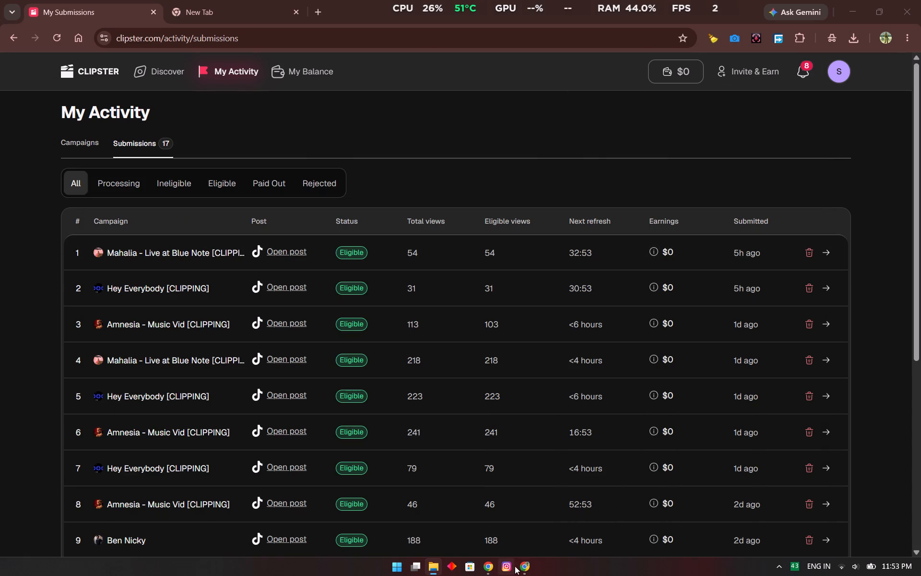
click(519, 566)
click(488, 571)
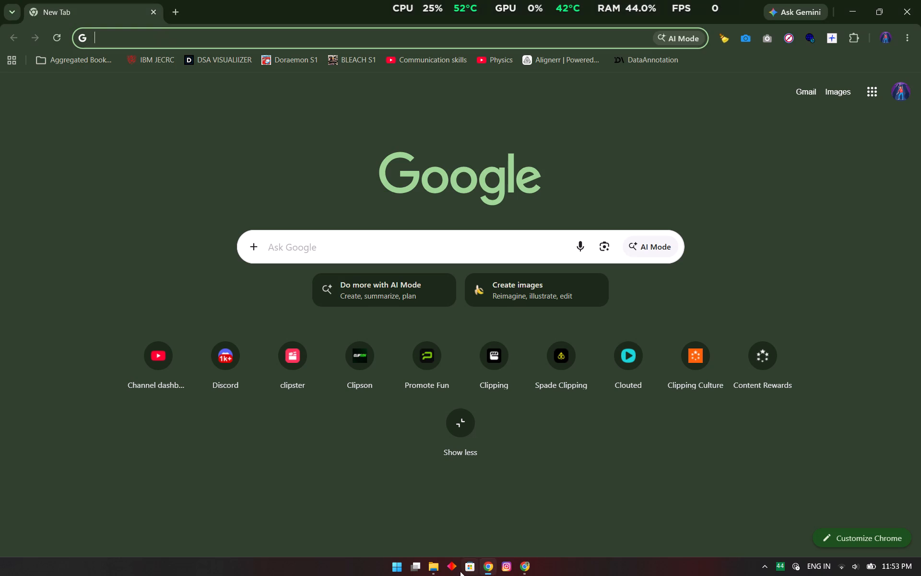
click(437, 569)
click(908, 21)
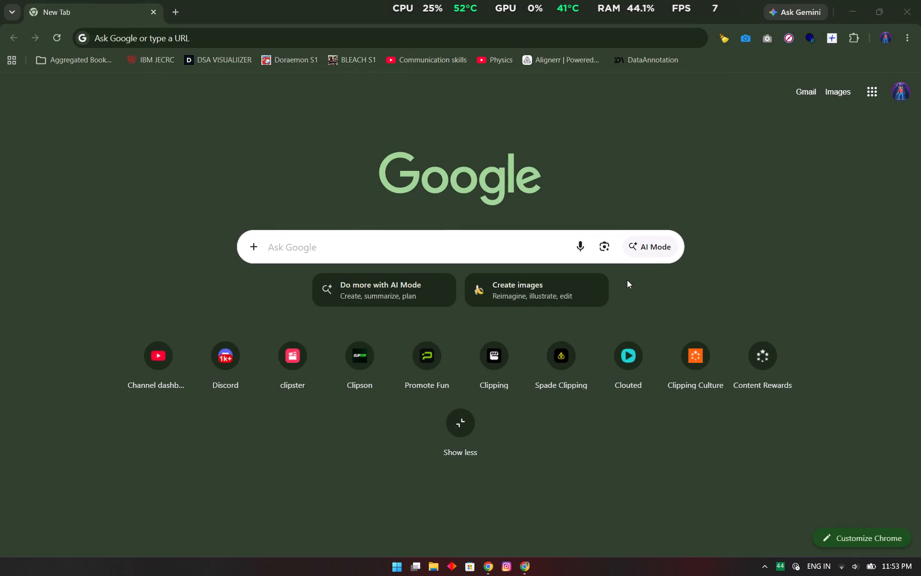
Search the installed apps for CapCut and launch it.
key(c)
key(a)
click(322, 227)
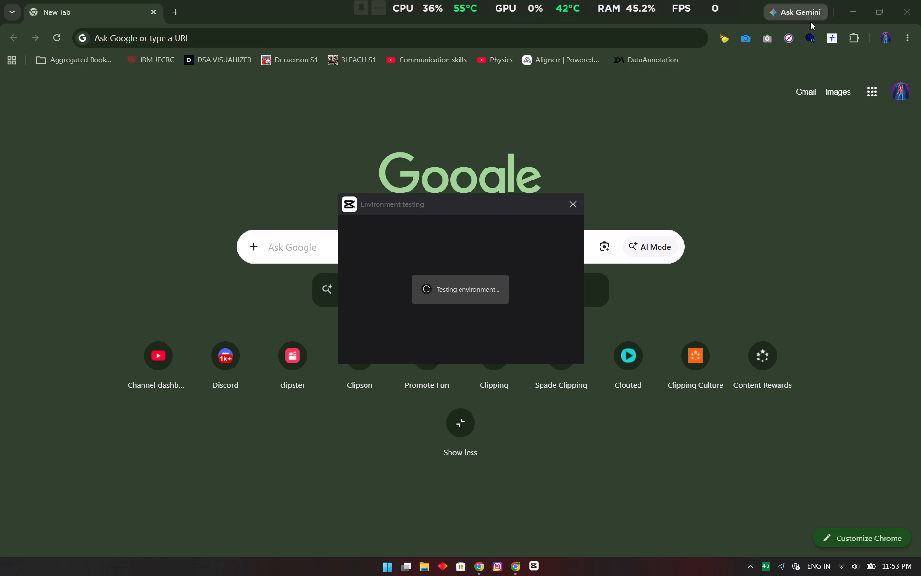
click(465, 249)
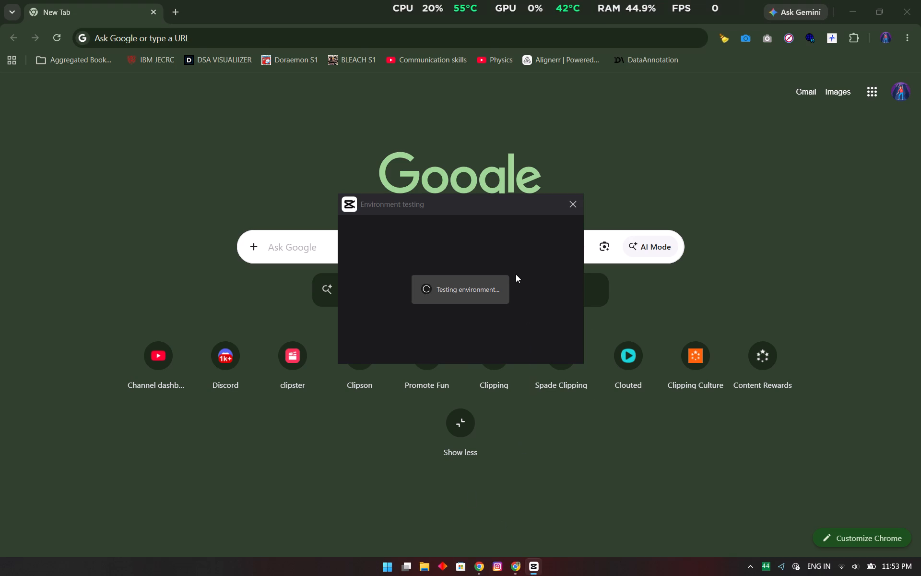
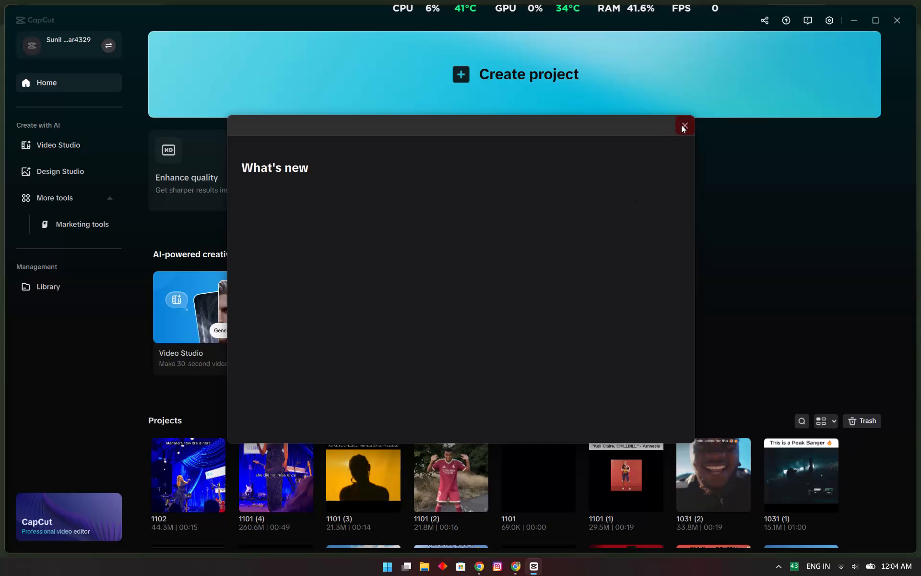
Create a new video project.
click(589, 87)
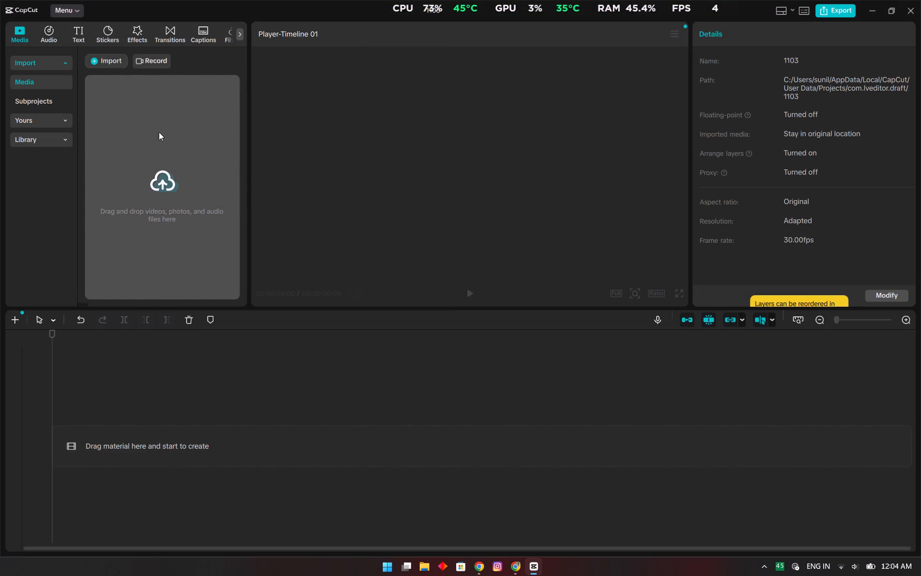
Start importing media from the device and show file previews for the Mahalia Clipping > Clips folder.
click(117, 63)
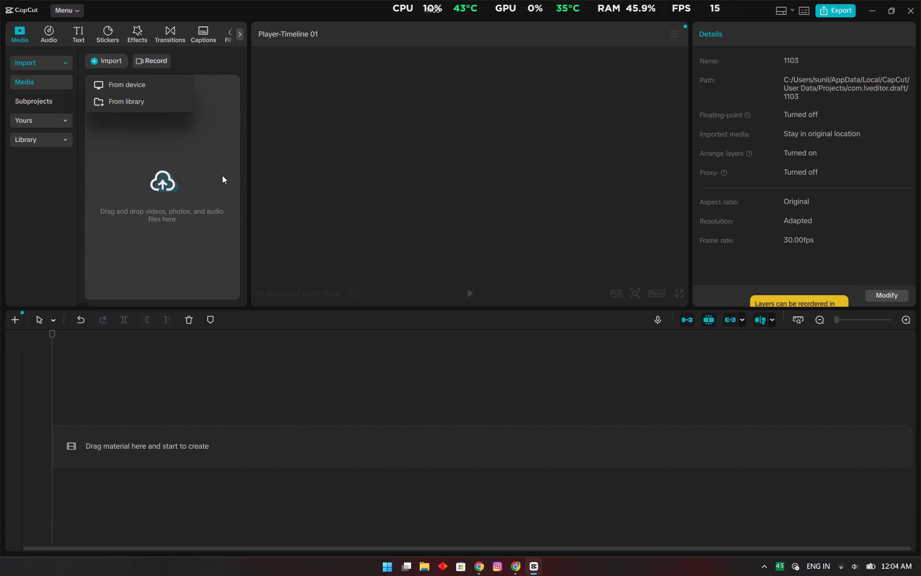
key(shift+F2)
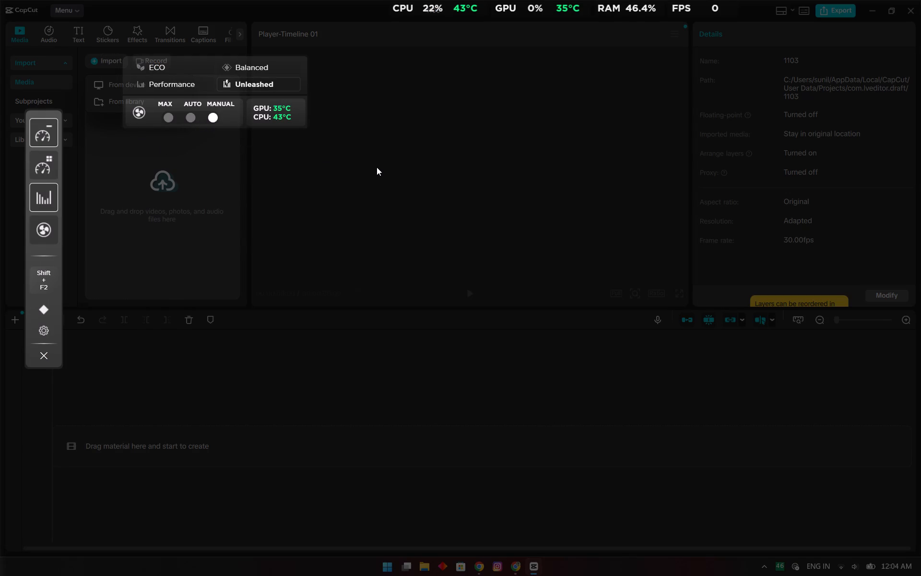
click(124, 88)
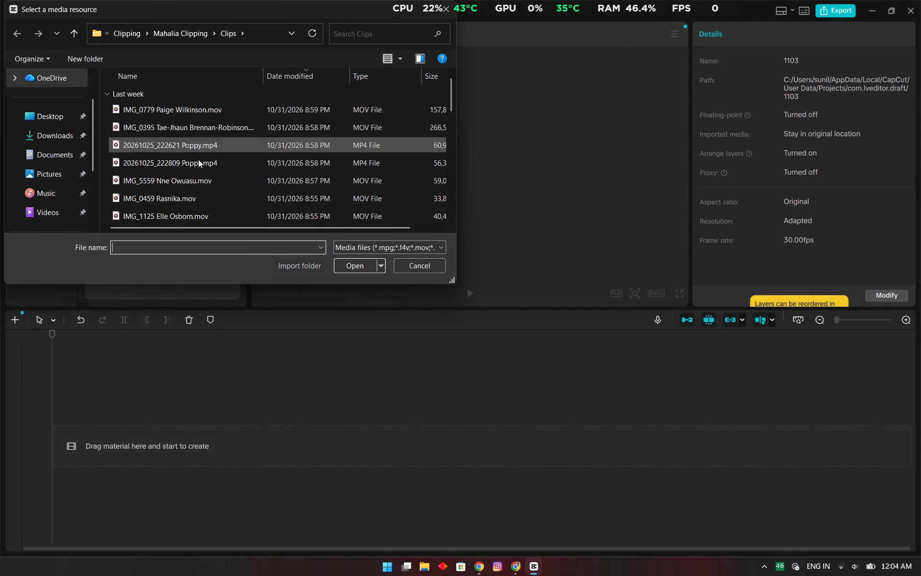
scroll(219, 151, down, 12)
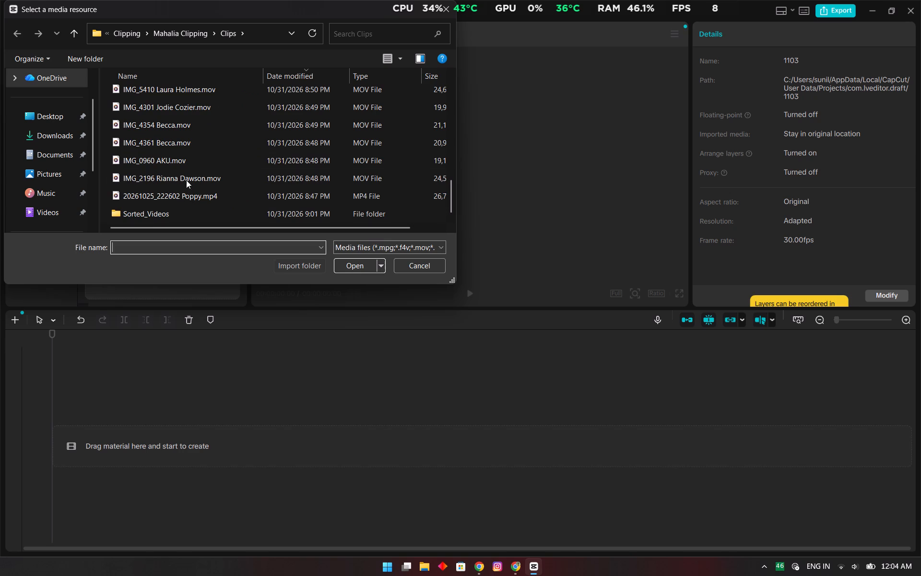
click(428, 55)
Sort the Clips folder by name and browse the video thumbnails for a usable concert clip.
scroll(246, 134, up, 15)
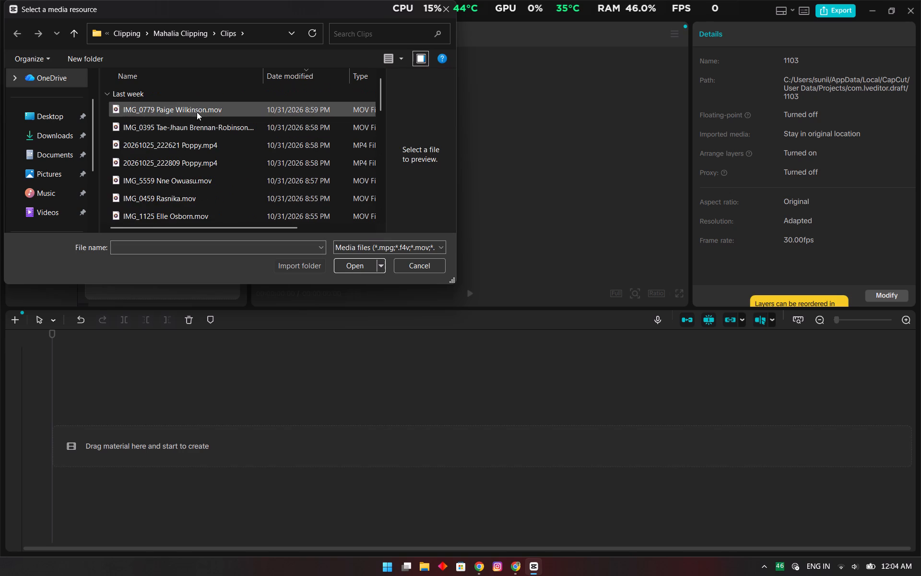
right_click(196, 112)
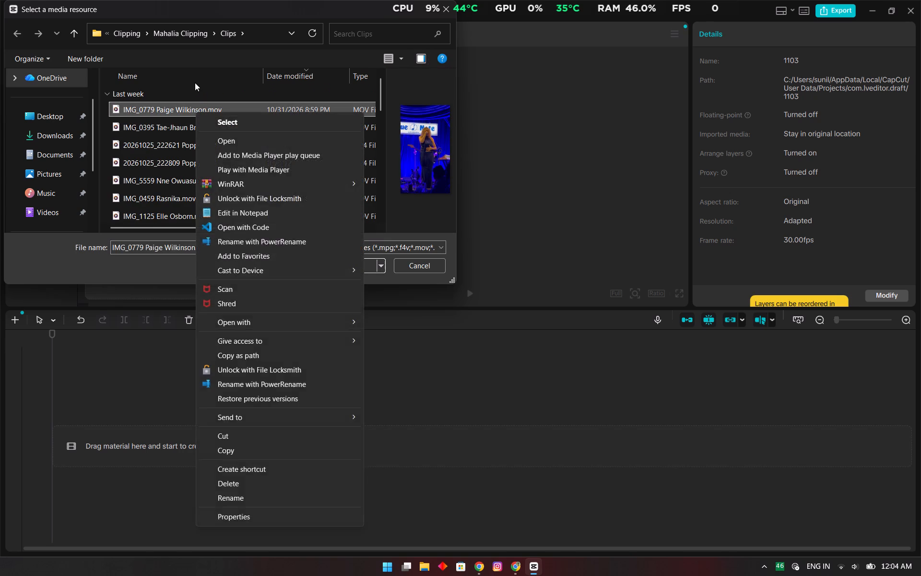
click(195, 83)
scroll(193, 93, up, 6)
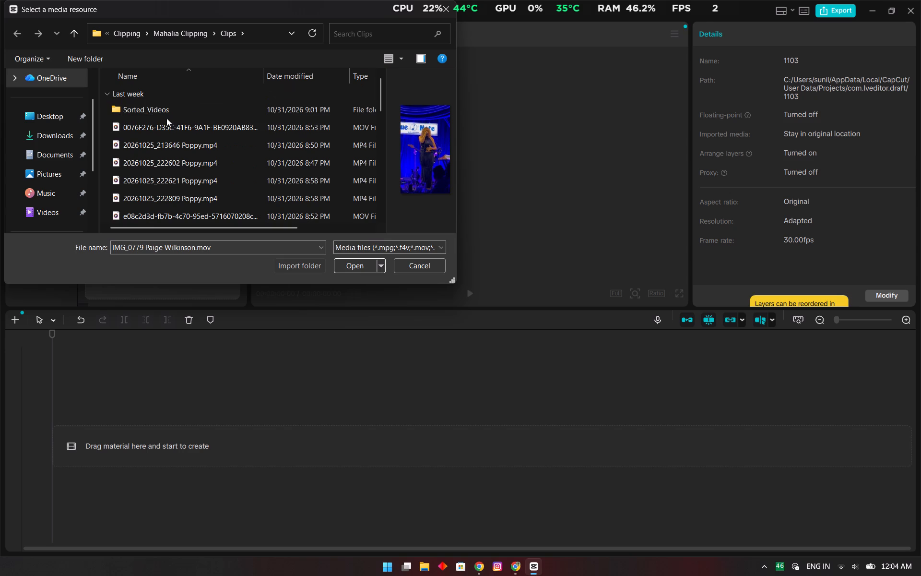
key(Up)
key(Up)
key(Up)
key(Up)
key(Up)
key(Up)
key(Up)
key(Up)
key(Up)
key(Up)
key(Up)
key(Up)
key(Up)
key(Up)
key(Up)
key(Up)
key(Up)
key(Up)
key(Up)
key(Up)
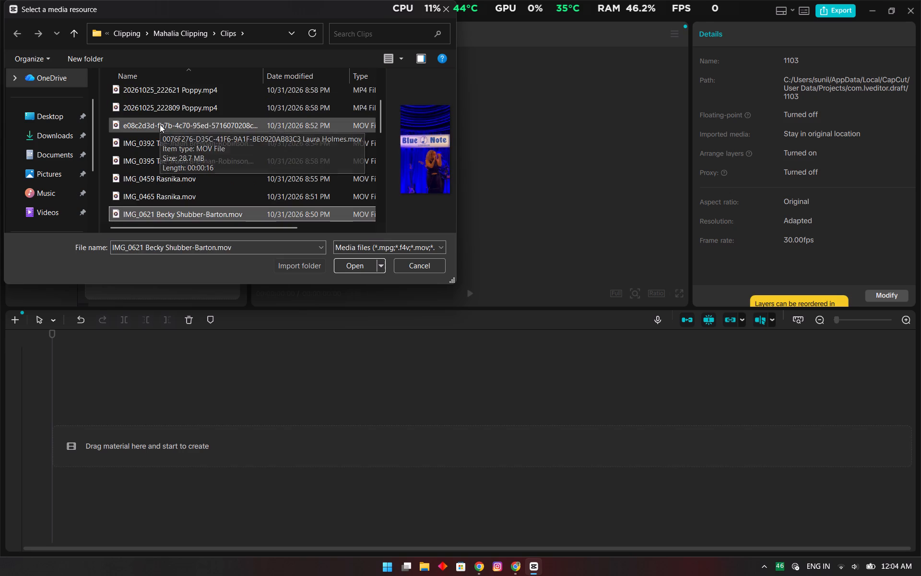
key(Down)
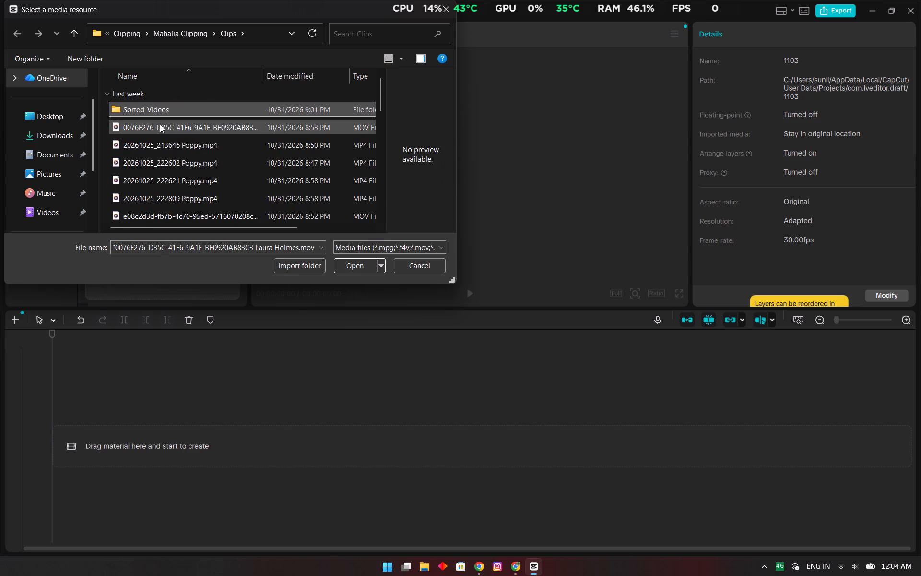
Compare the previews of the first clips in the folder and import 20261025_213646 Poppy.mp4 into the project media.
click(105, 120)
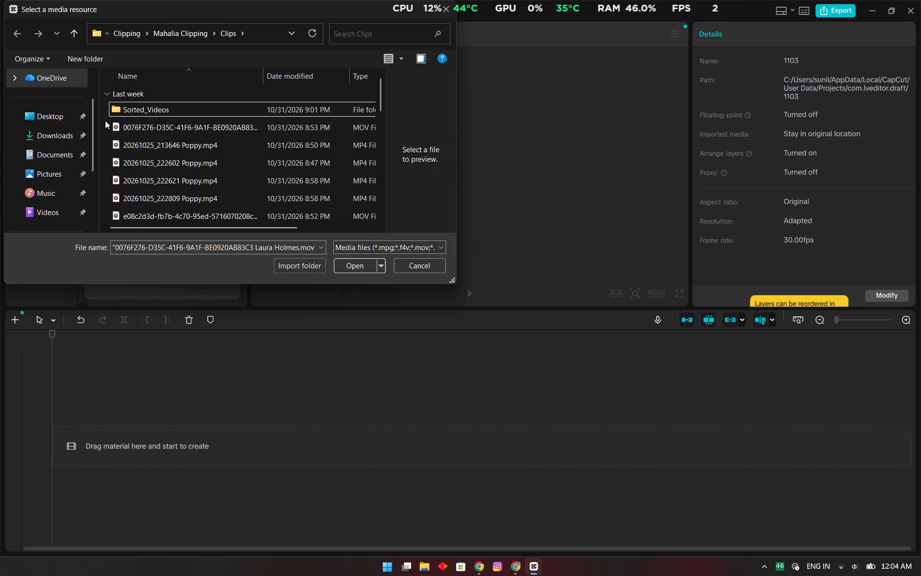
key(Down)
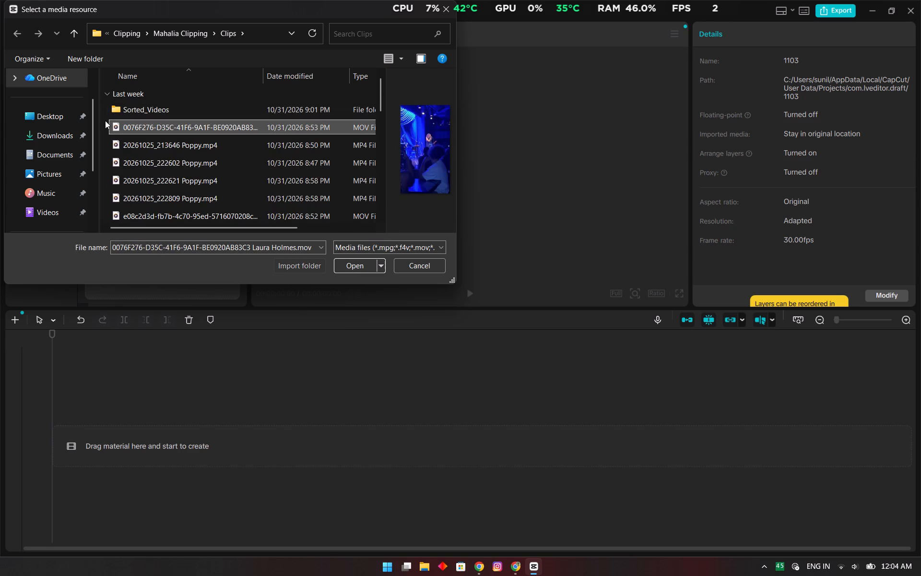
key(Down)
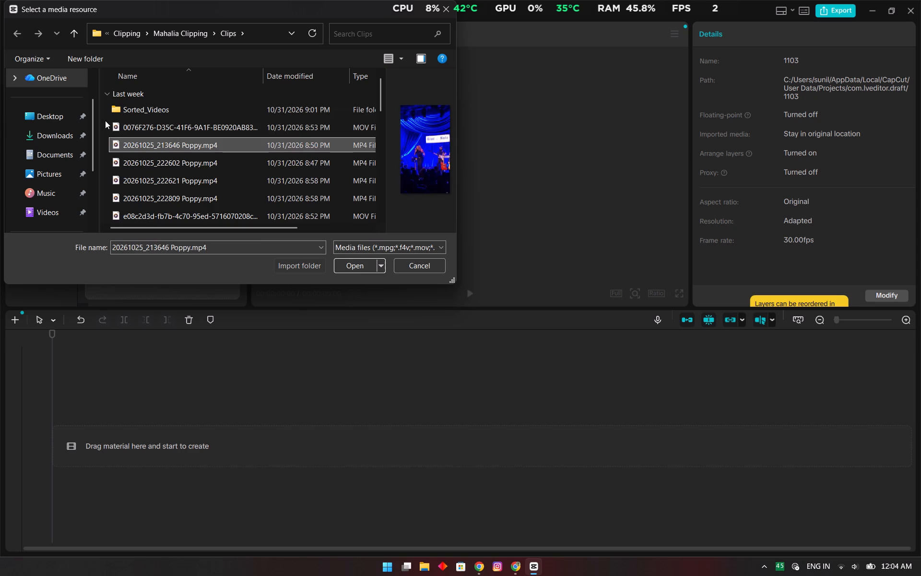
key(Down)
key(Down)
key(Down)
key(Up)
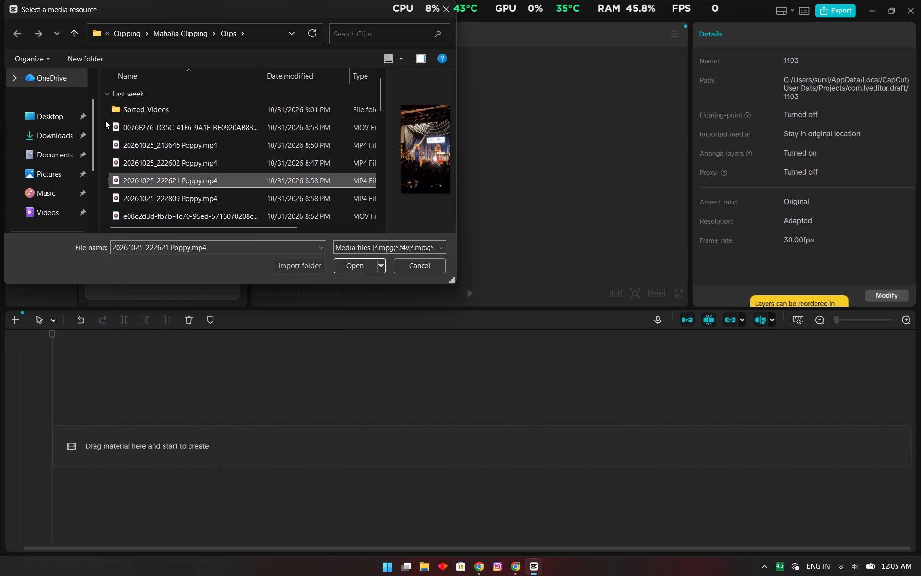
key(Up)
key(Up)
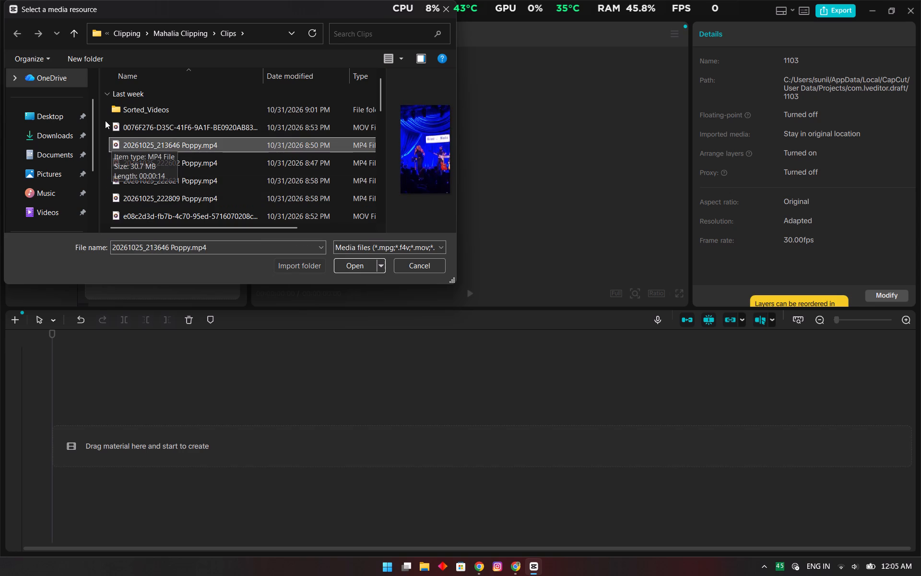
double_click(206, 144)
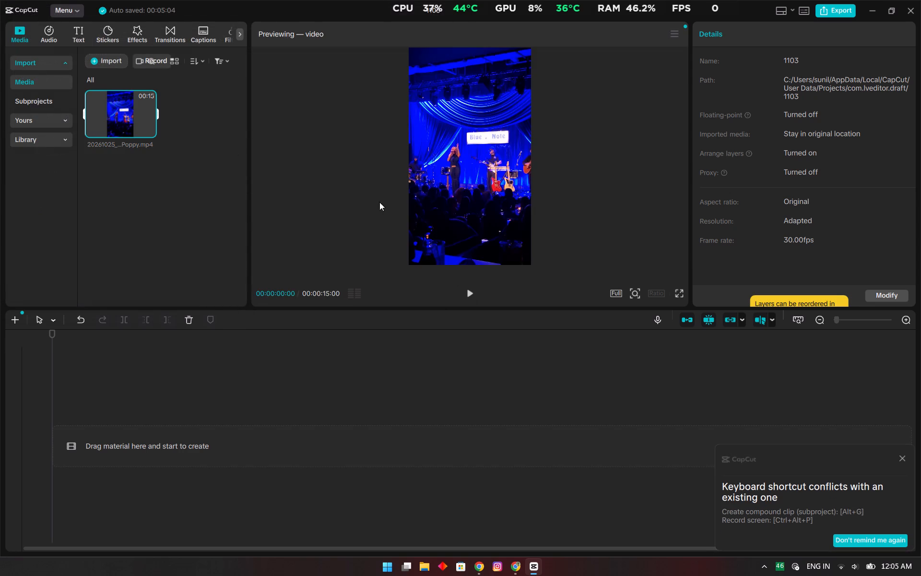
Briefly play the imported Poppy clip in the preview player.
click(472, 289)
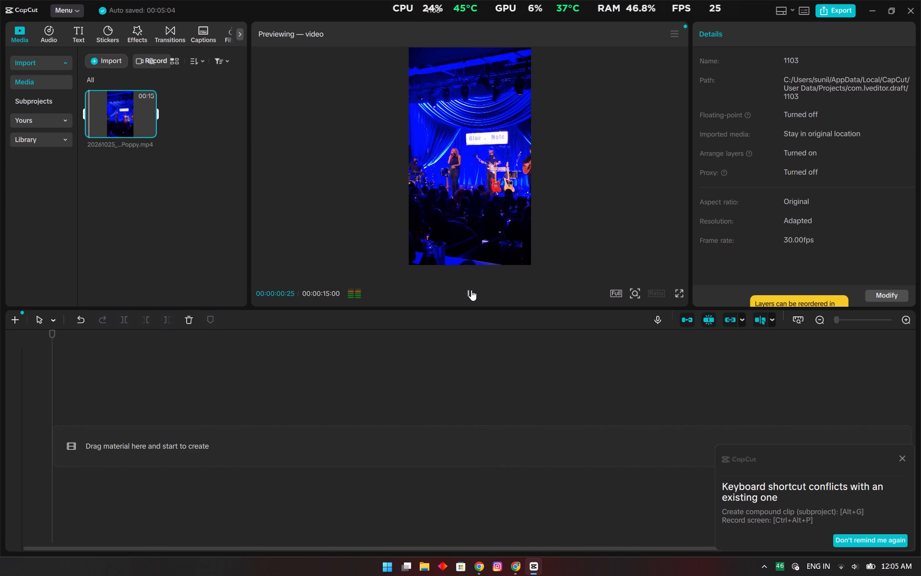
click(471, 290)
Preview more concert clips in the Clips folder and import the IMG_0621 MOV file into the project media.
click(90, 58)
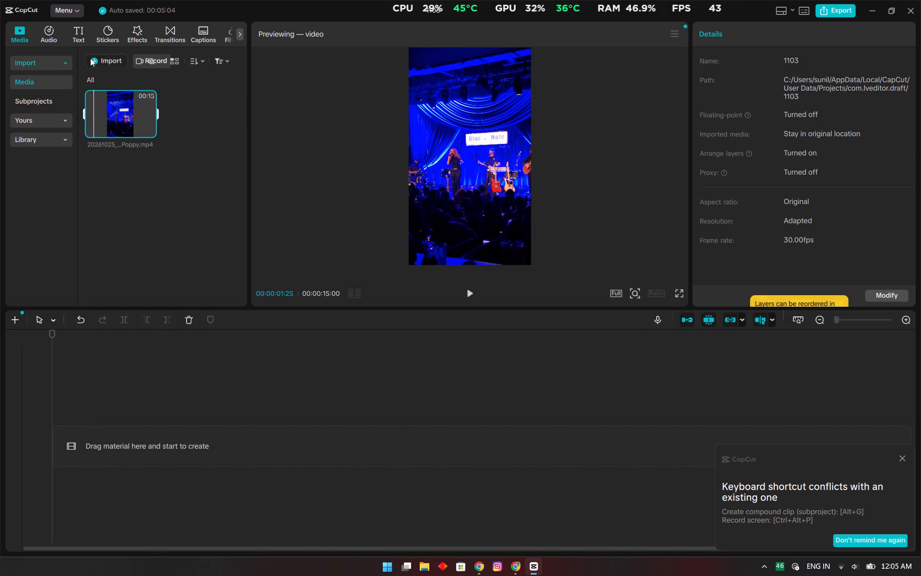
click(146, 88)
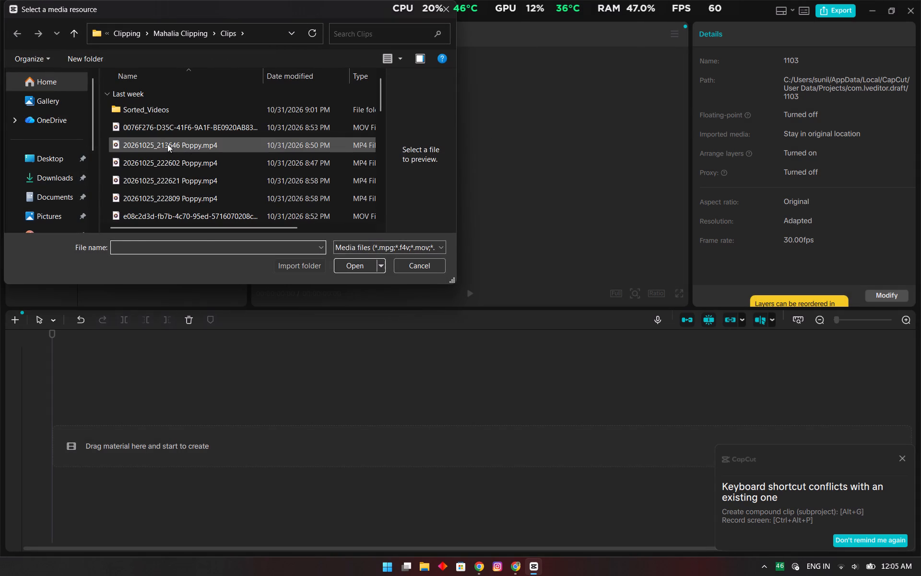
right_click(167, 144)
right_click(151, 162)
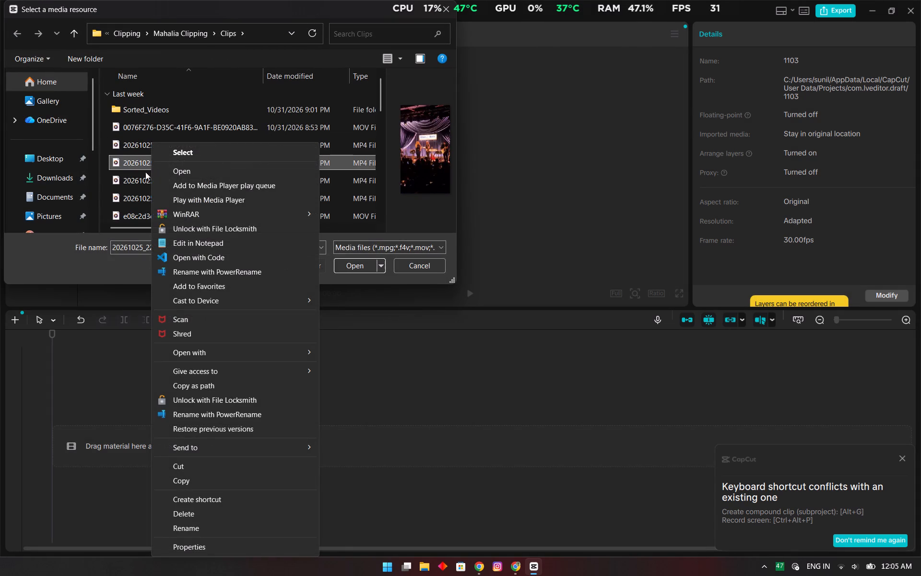
right_click(141, 179)
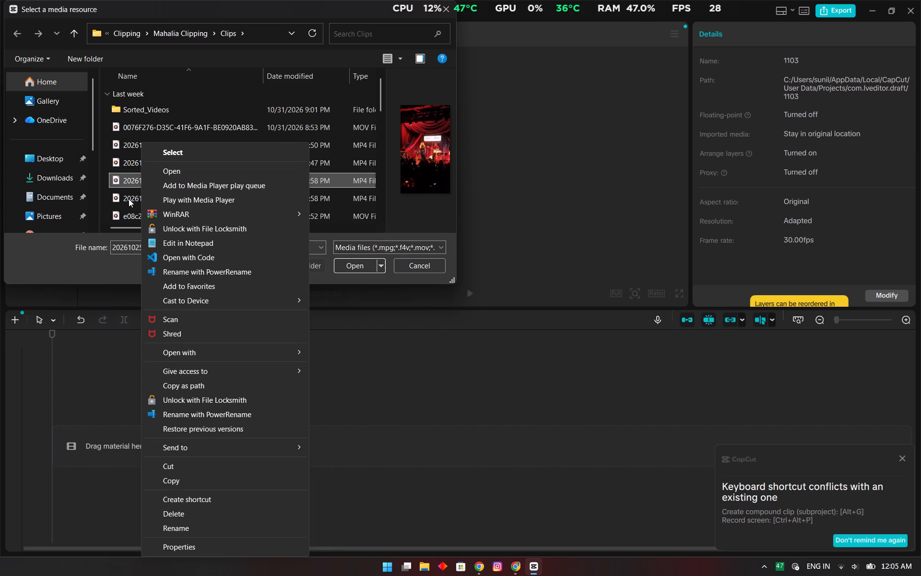
right_click(126, 198)
scroll(125, 203, down, 1)
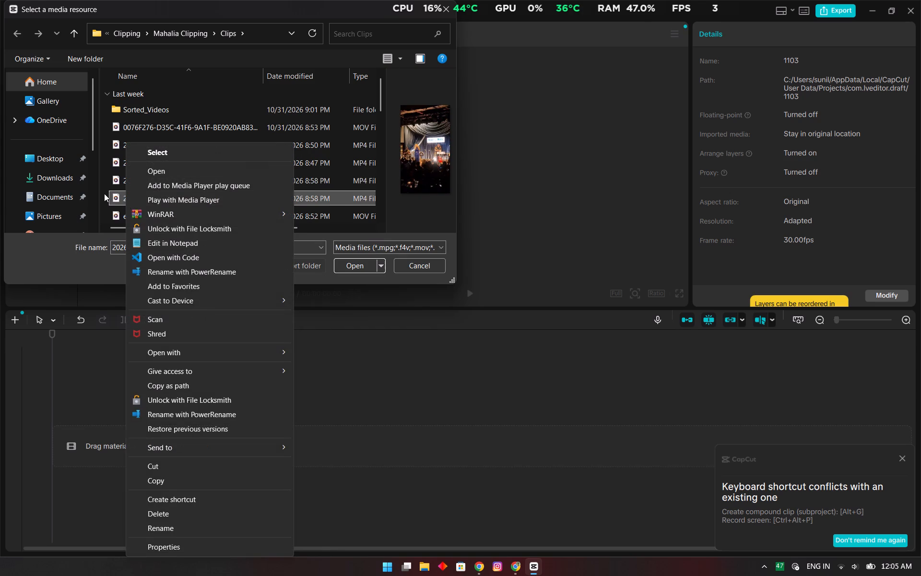
click(104, 193)
key(Down)
key(Down)
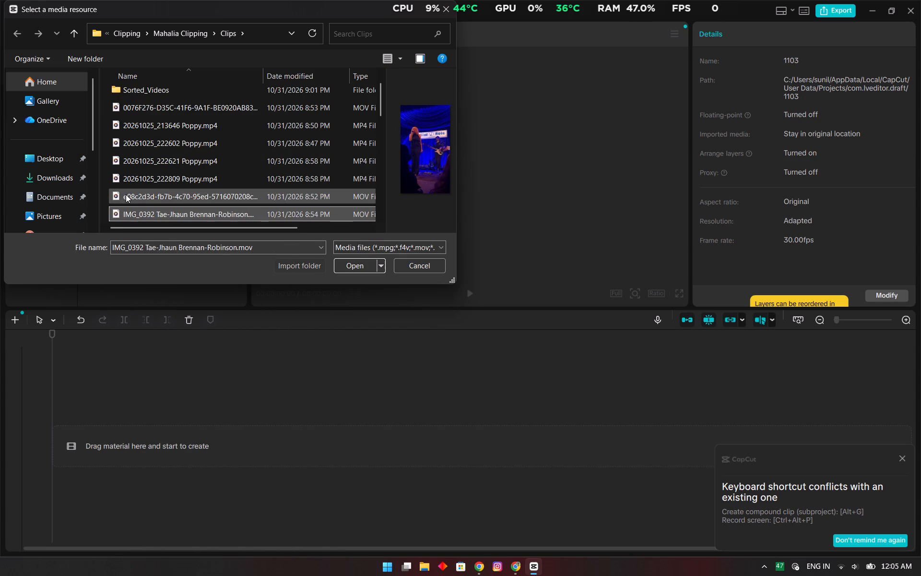
key(Down)
key(Down)
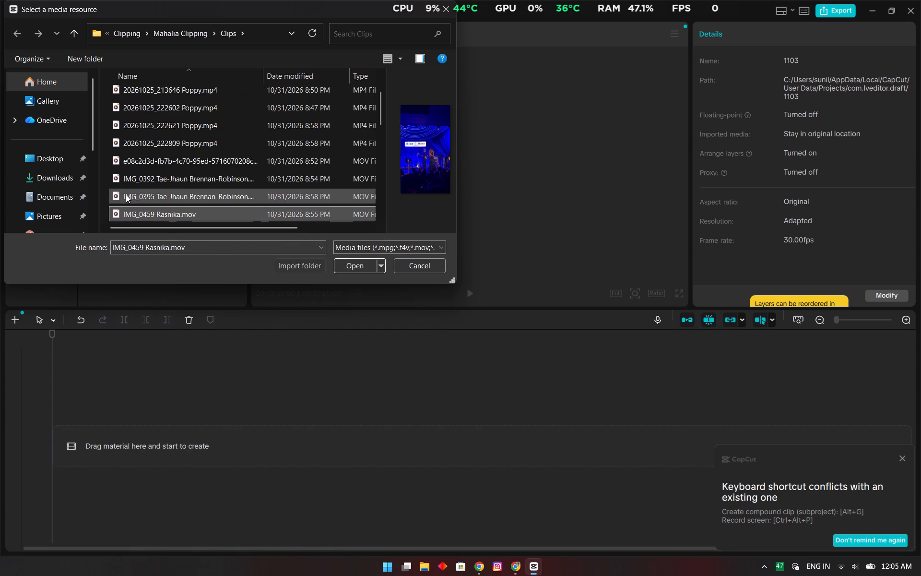
key(Down)
key(Down)
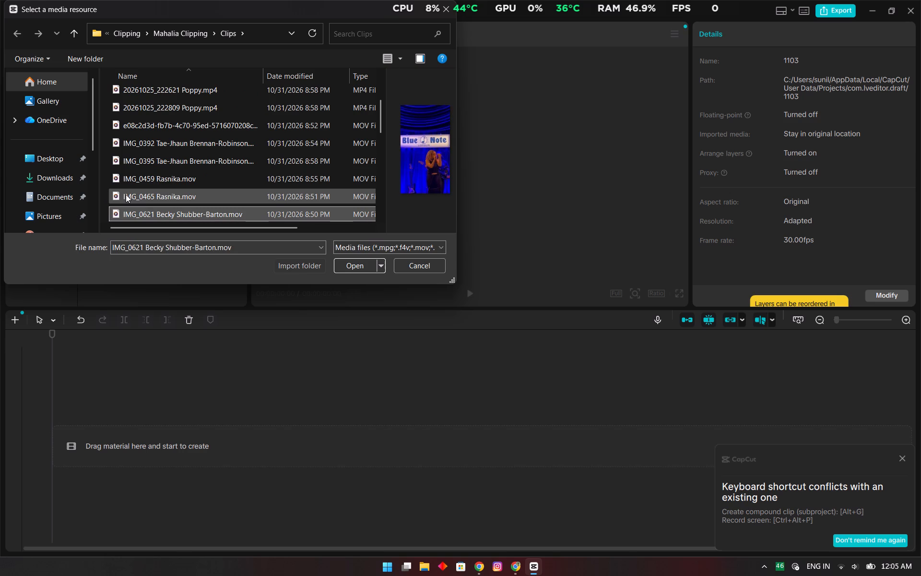
key(Return)
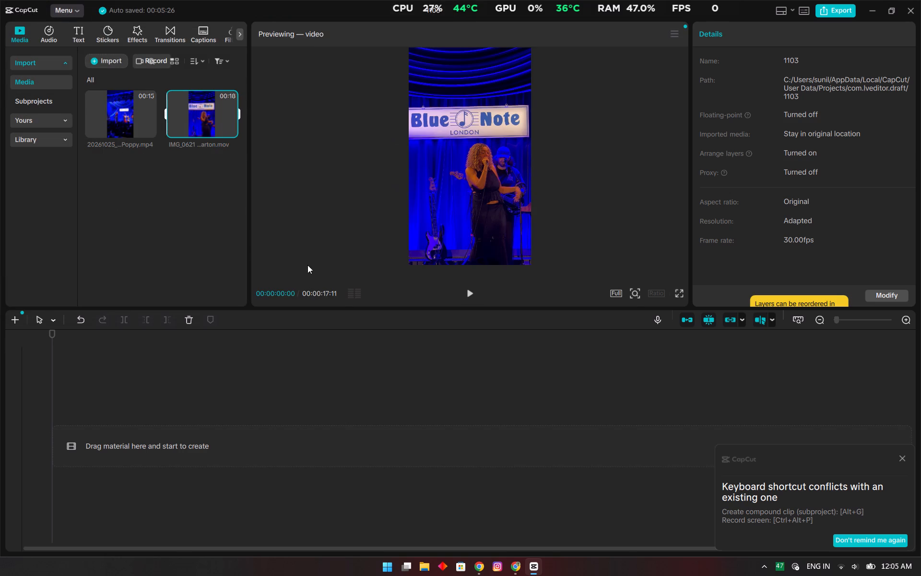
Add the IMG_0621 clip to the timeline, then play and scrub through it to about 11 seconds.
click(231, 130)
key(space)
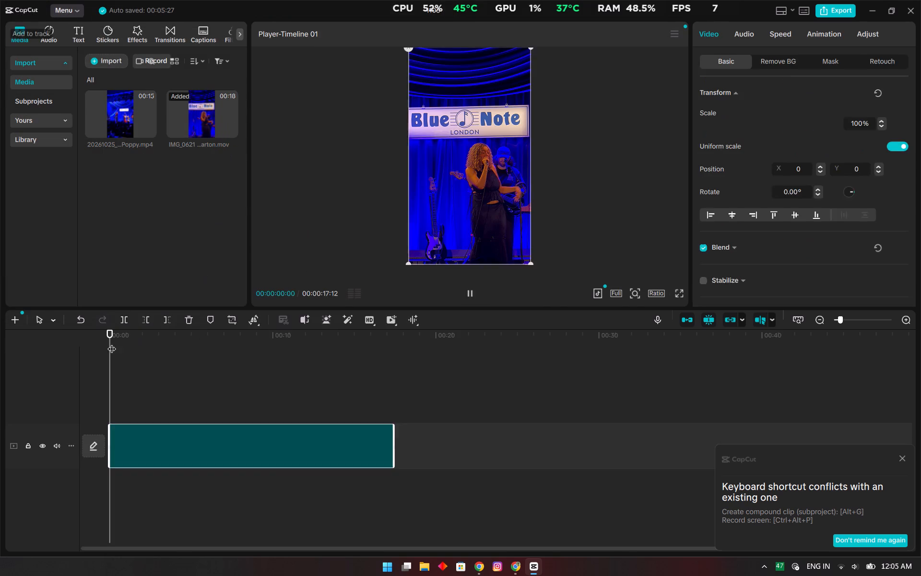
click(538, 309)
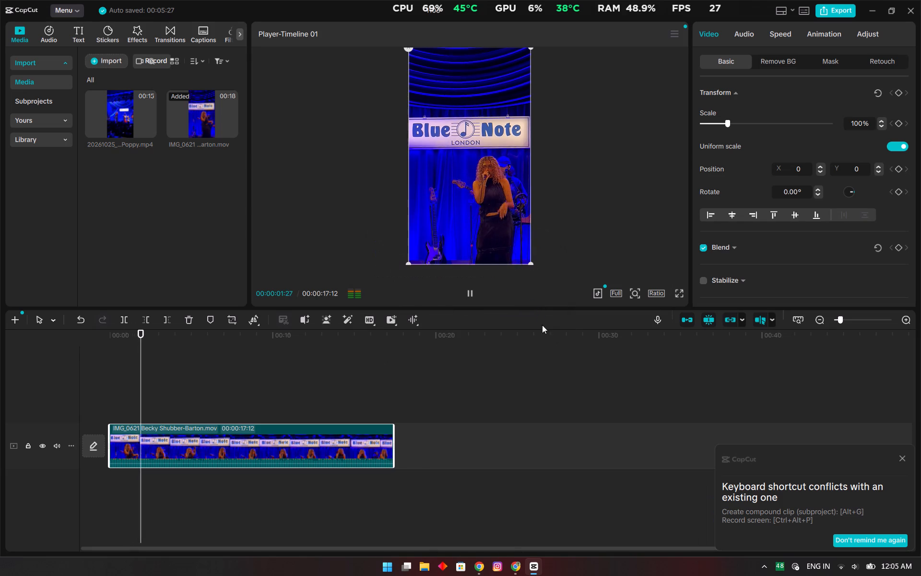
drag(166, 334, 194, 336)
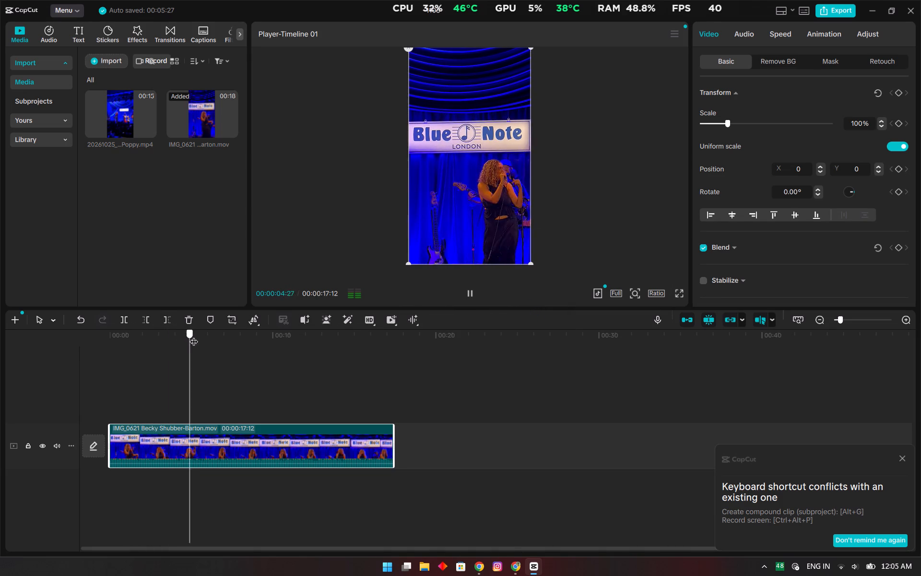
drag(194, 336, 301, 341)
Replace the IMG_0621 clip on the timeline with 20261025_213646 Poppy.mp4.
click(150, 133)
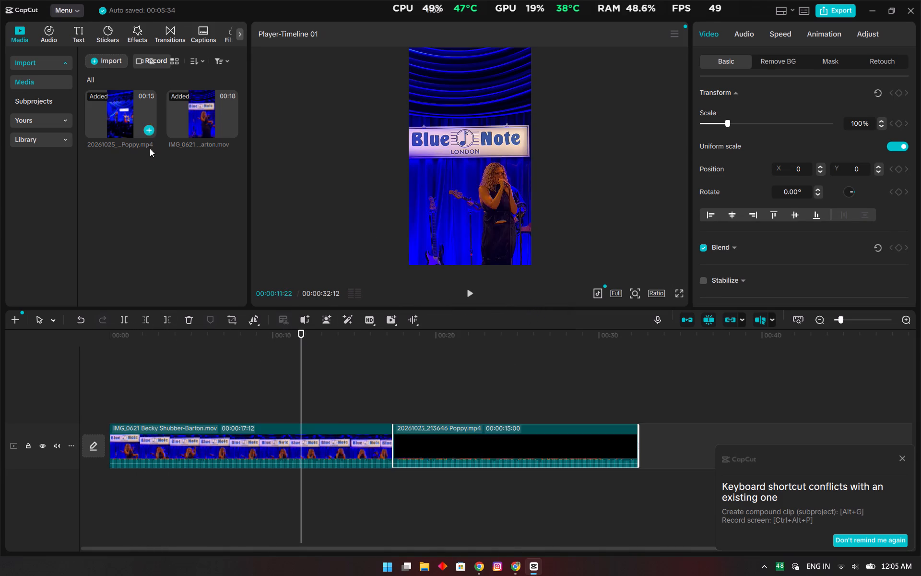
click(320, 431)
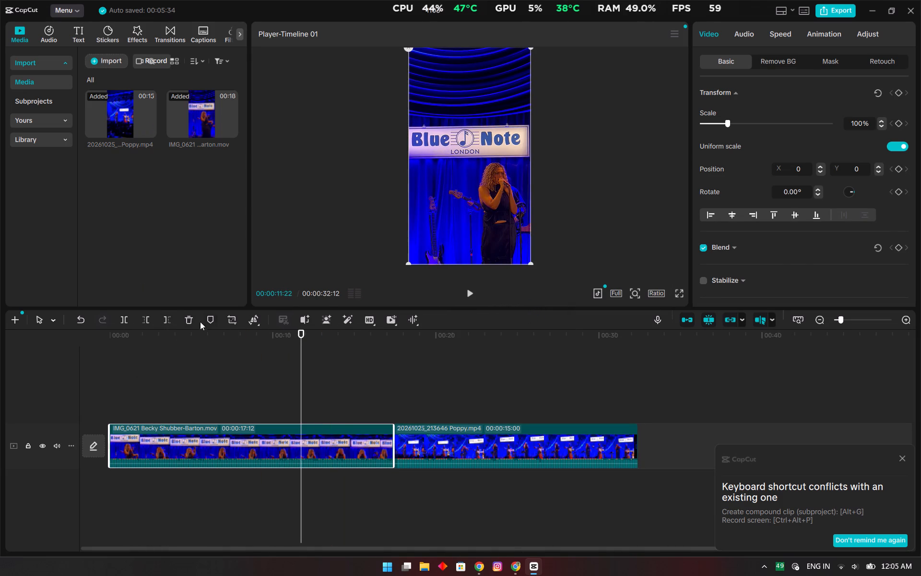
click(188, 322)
Play the Poppy clip on the timeline from its start to about 8 seconds.
drag(147, 334, 70, 333)
key(space)
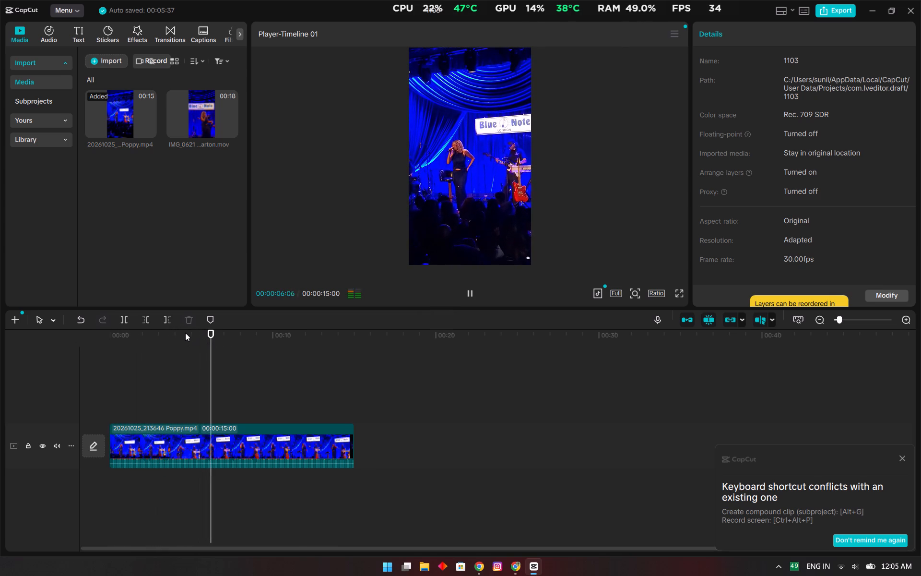
click(232, 331)
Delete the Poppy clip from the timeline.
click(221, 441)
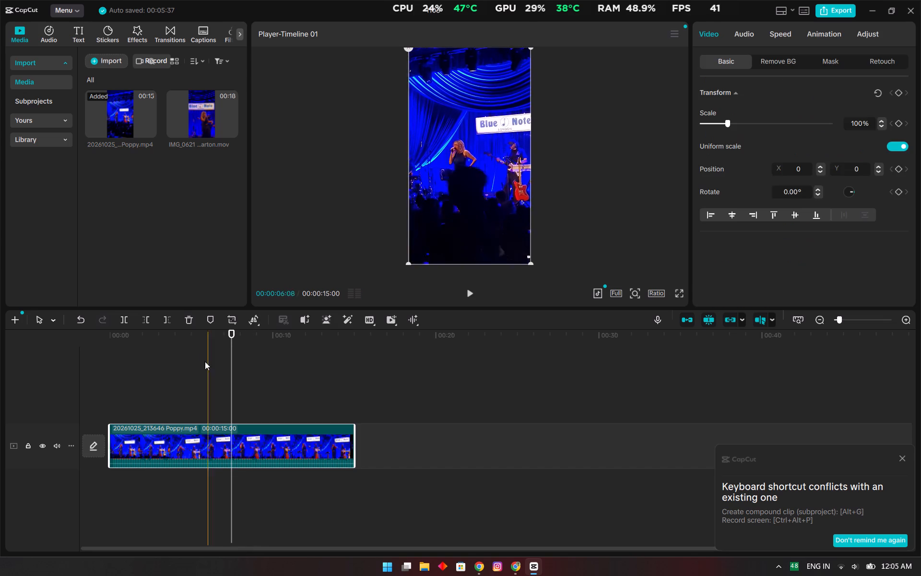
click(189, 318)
Import the MOV clip whose file name starts with 0076F276 from the device and add it to the timeline.
click(108, 63)
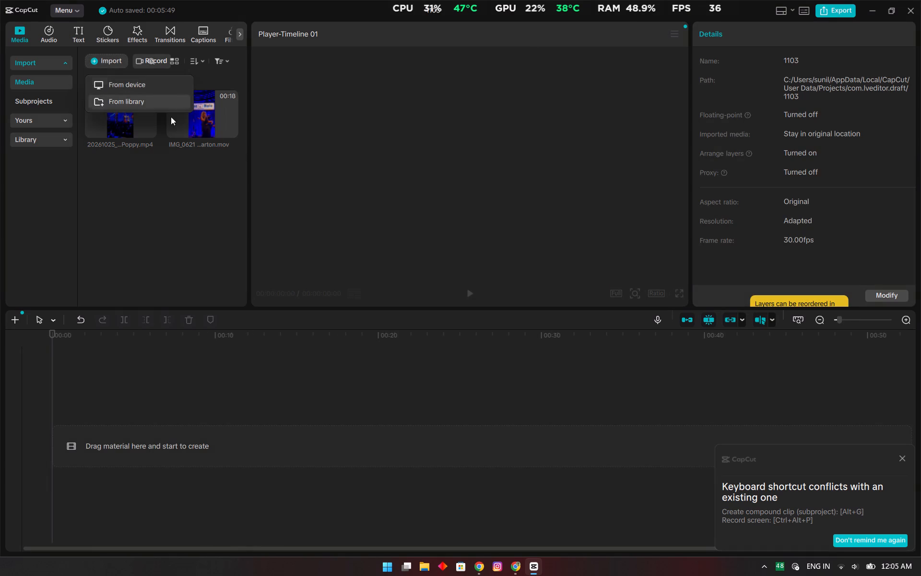
click(151, 83)
click(163, 135)
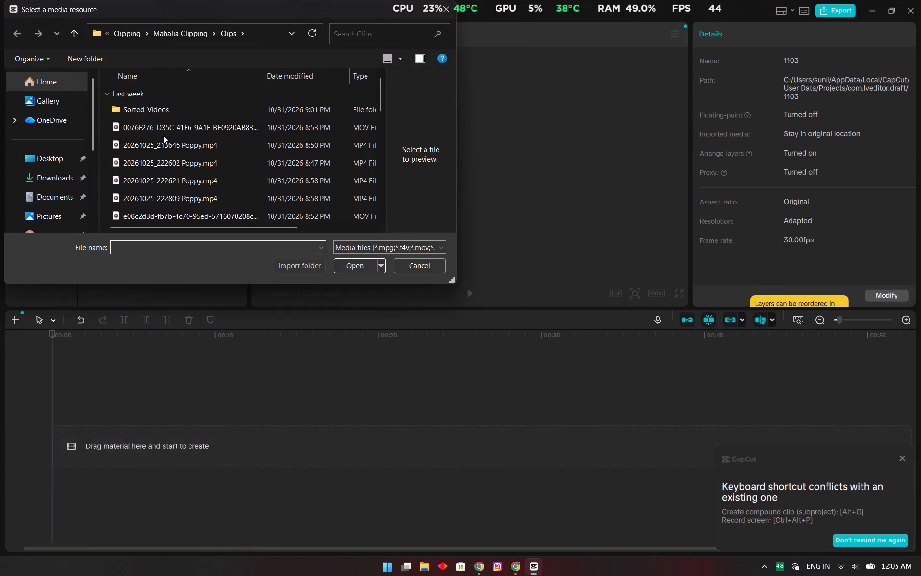
double_click(160, 129)
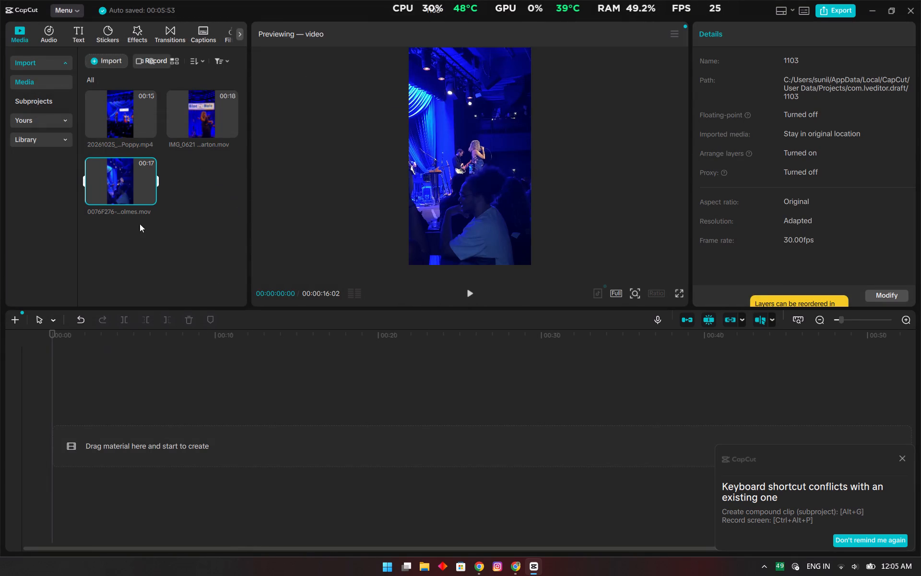
click(151, 198)
Play the 0076F276 clip on the timeline and scrub forward to about 10 seconds.
key(space)
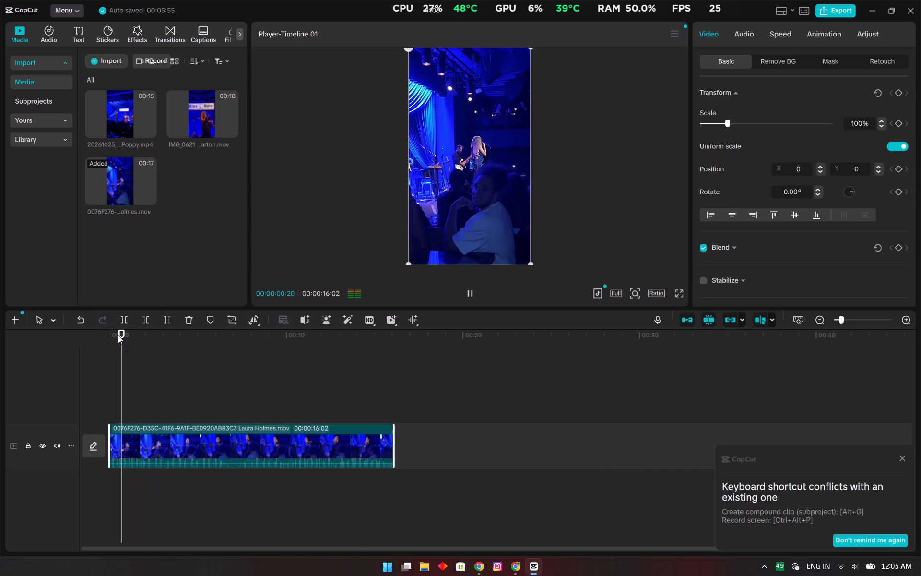
drag(123, 333, 294, 339)
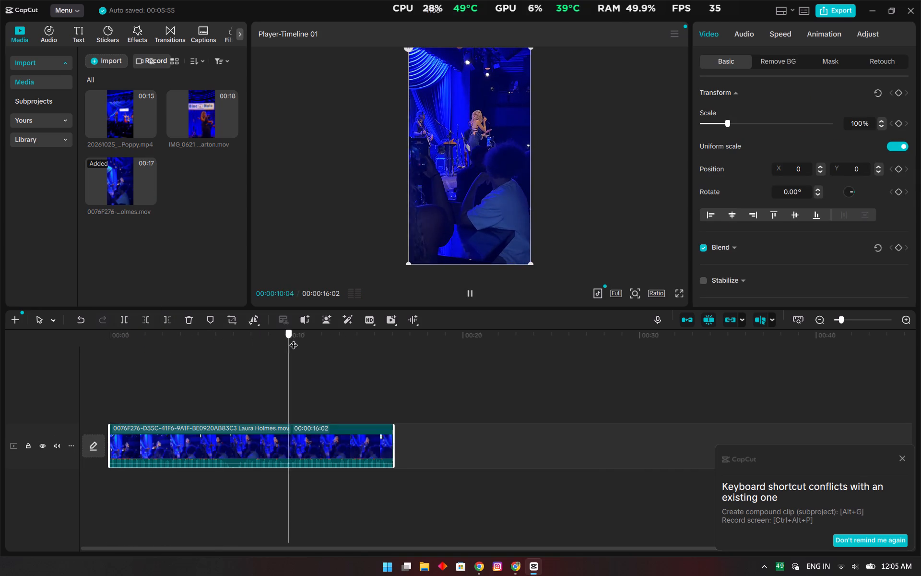
drag(294, 339, 295, 339)
Import 20261025_222621 Poppy.mp4 from the device and append it to the timeline after the 0076F276 clip.
click(114, 63)
click(138, 82)
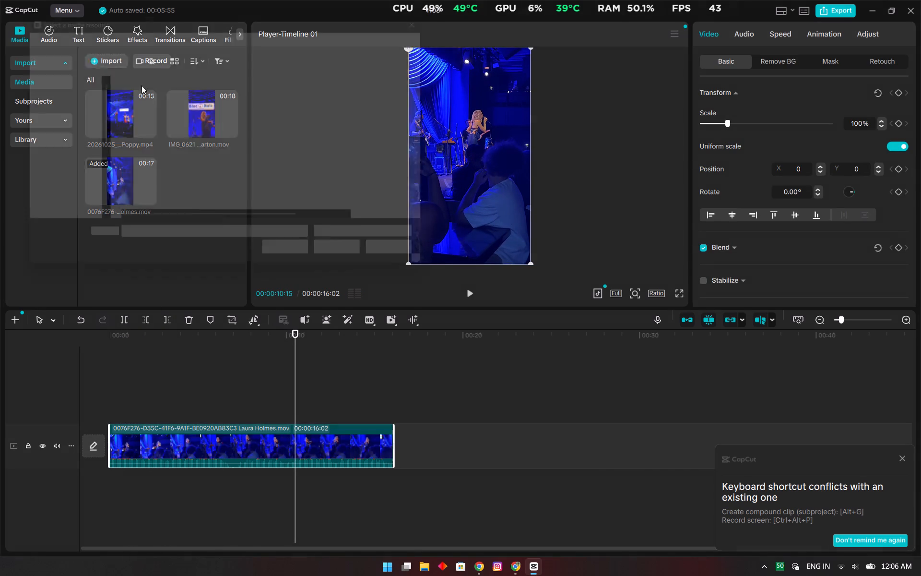
double_click(177, 177)
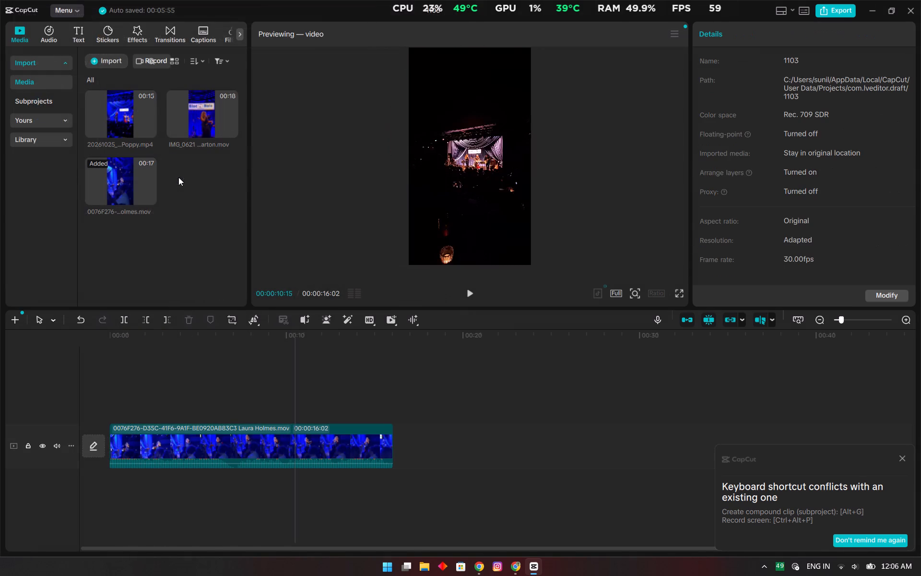
click(230, 195)
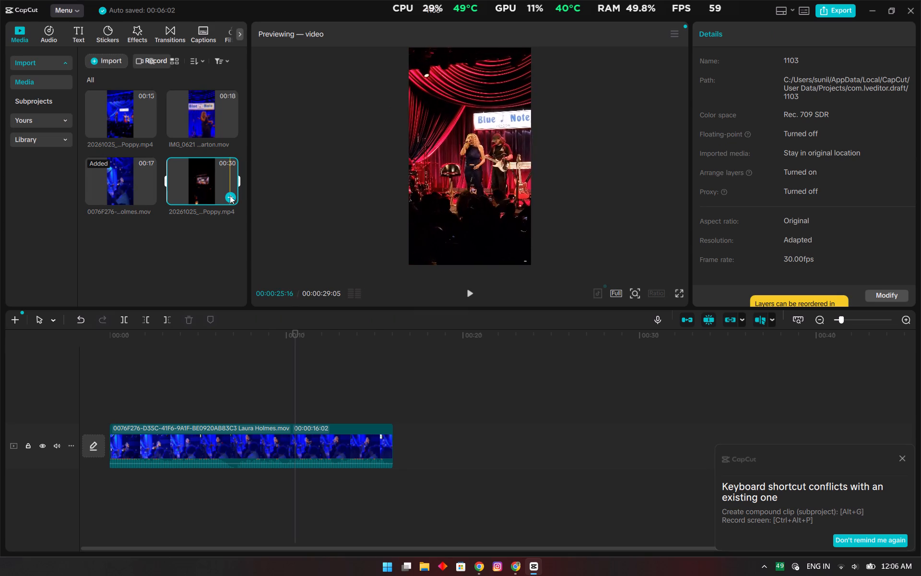
Delete the 0076F276 clip from the timeline, keeping only 20261025_222621 Poppy.mp4.
click(256, 412)
click(267, 448)
click(193, 316)
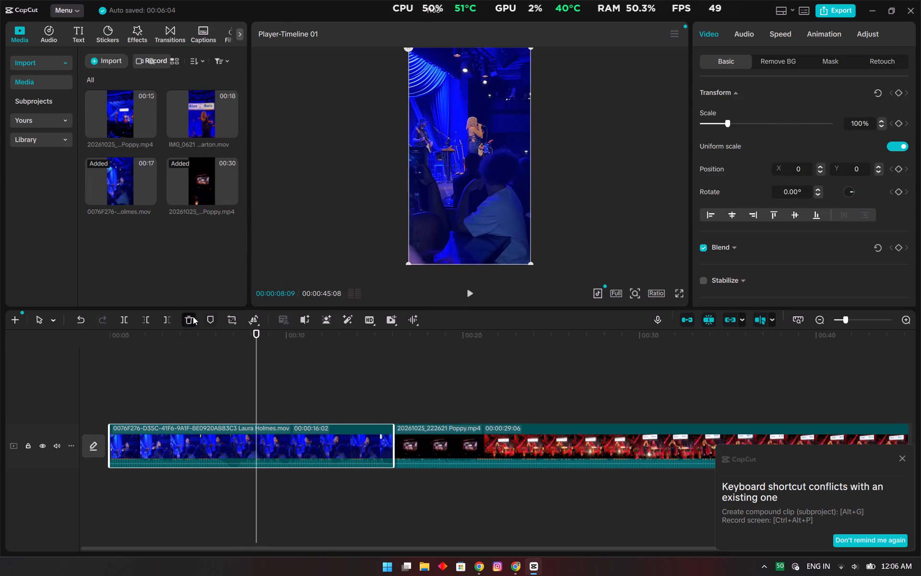
Play and scrub the first 6 seconds or so of 20261025_222621 Poppy.mp4 to examine its opening.
click(114, 333)
key(space)
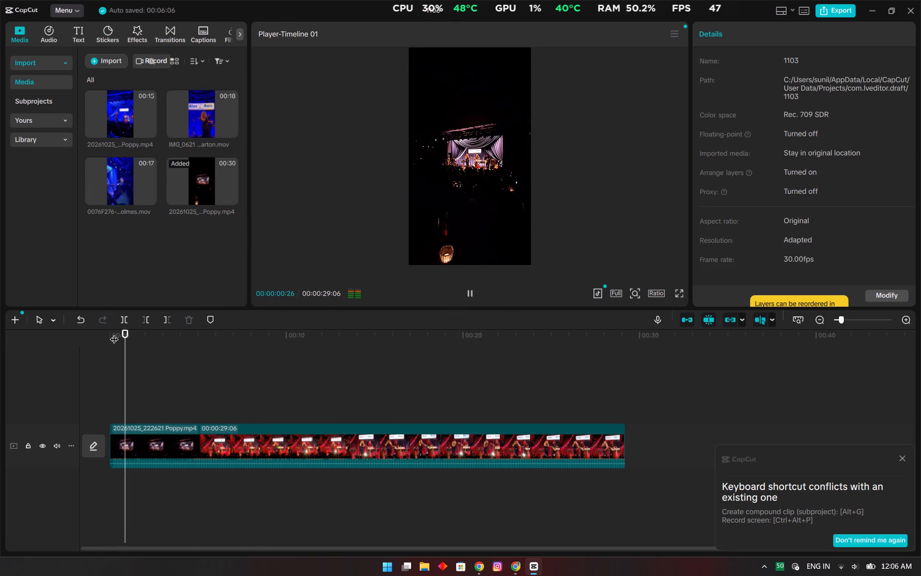
drag(129, 333, 161, 334)
key(space)
key(space)
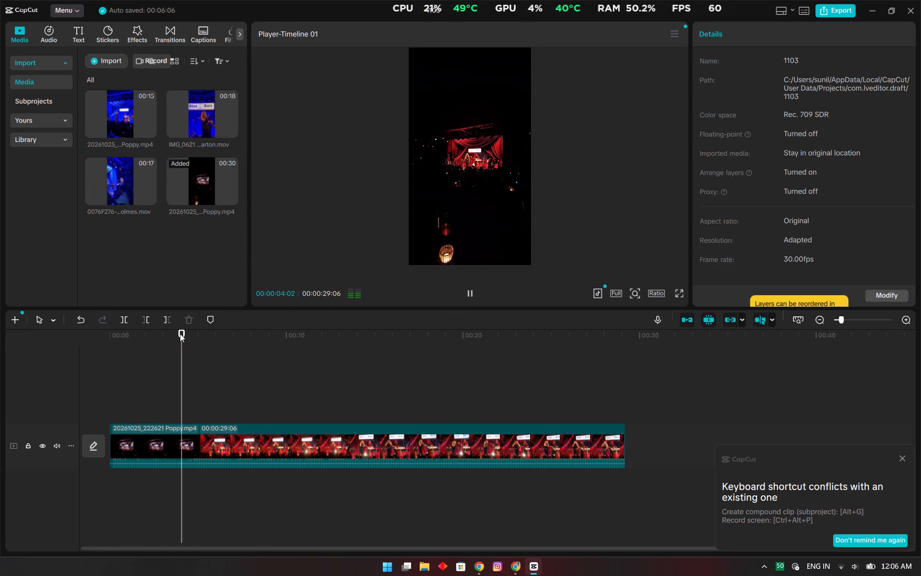
drag(173, 332, 167, 332)
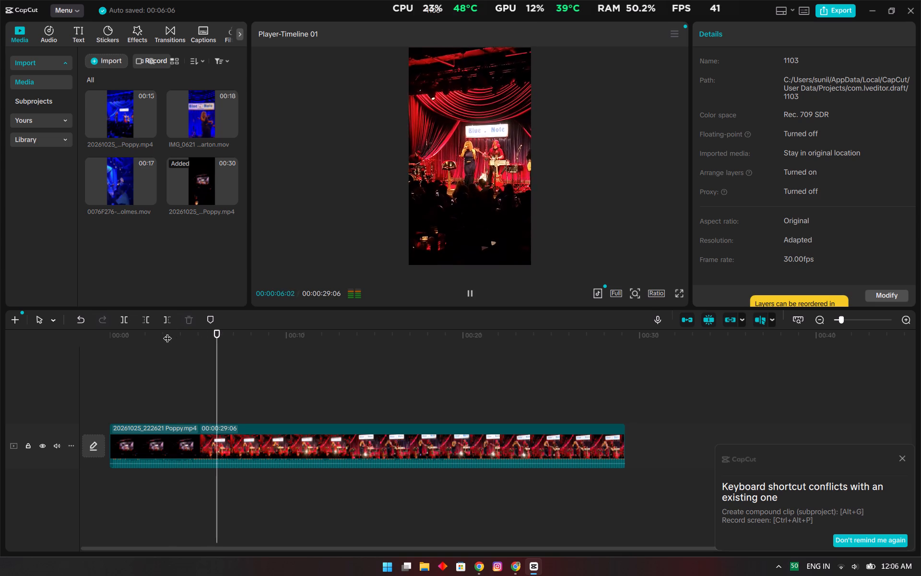
drag(167, 332, 155, 342)
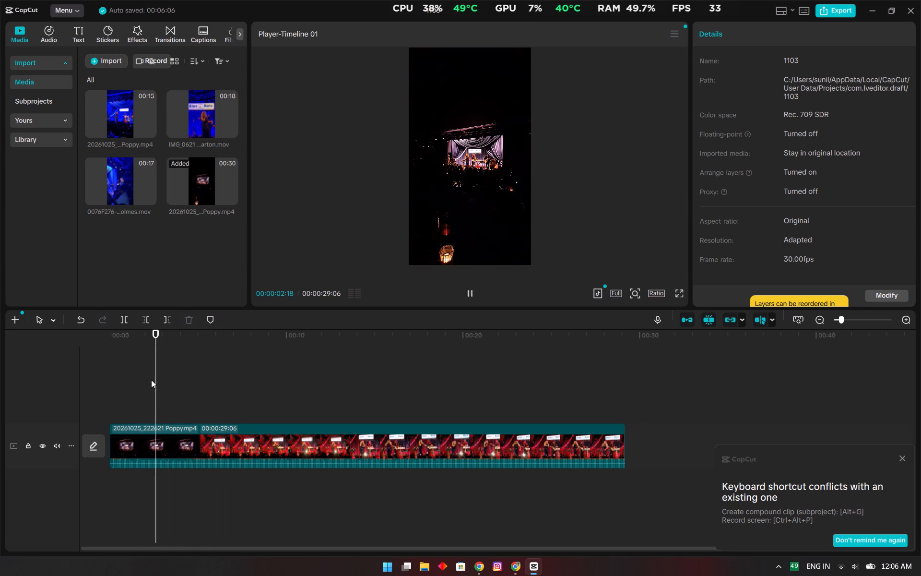
Trim the start of the 20261025_222621 Poppy.mp4 clip until its duration is 00:00:24:25.
drag(110, 437, 165, 441)
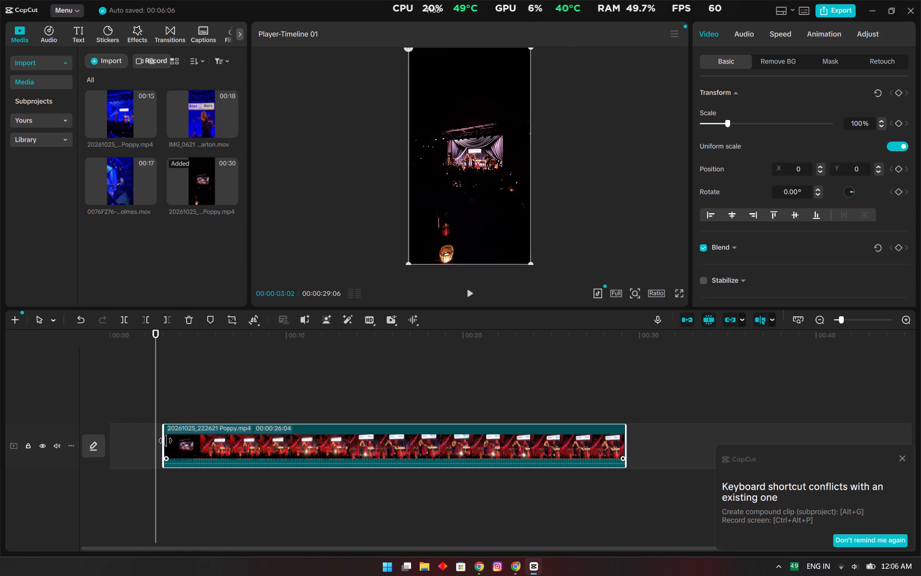
drag(165, 441, 188, 442)
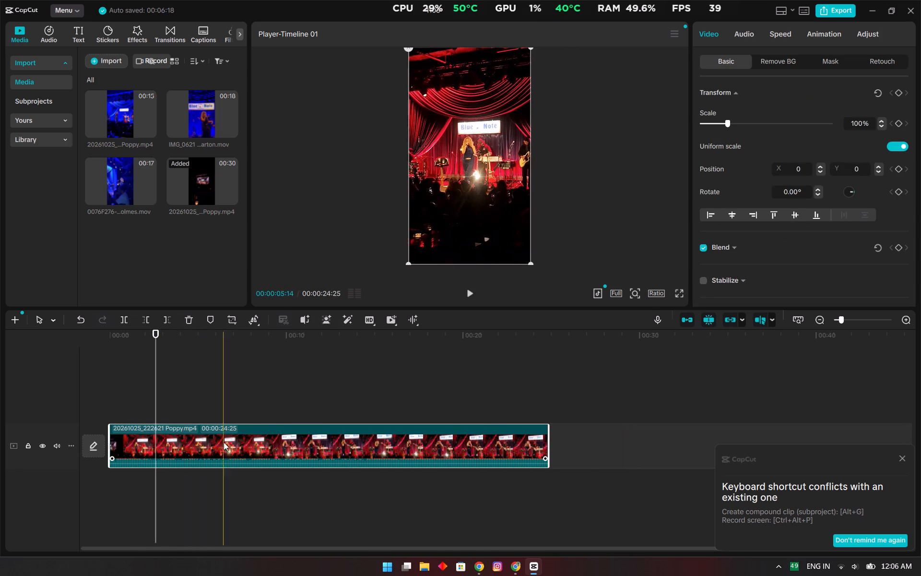
Replay the trimmed opening and extend the clip's start back slightly to a duration of 00:00:25:05.
click(229, 442)
drag(130, 336, 102, 334)
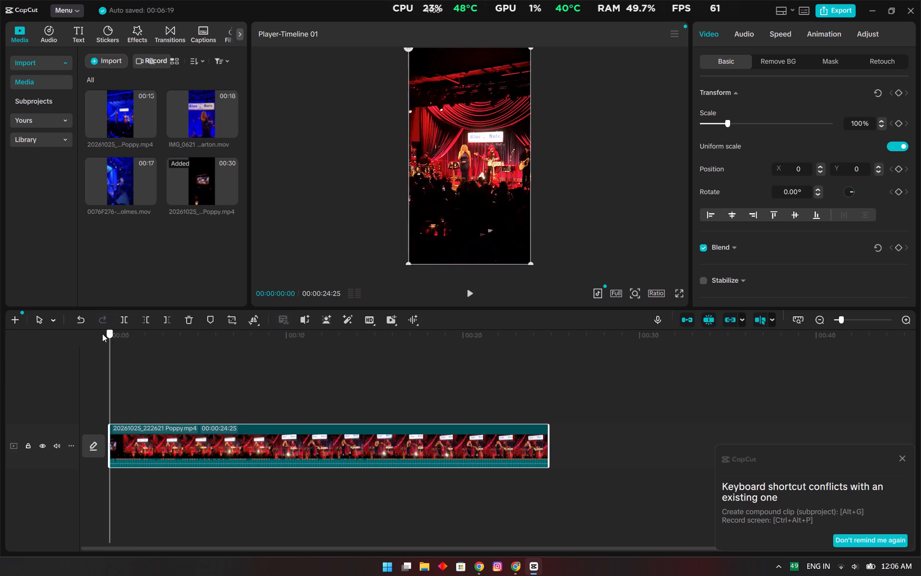
key(space)
click(115, 331)
drag(153, 433, 161, 434)
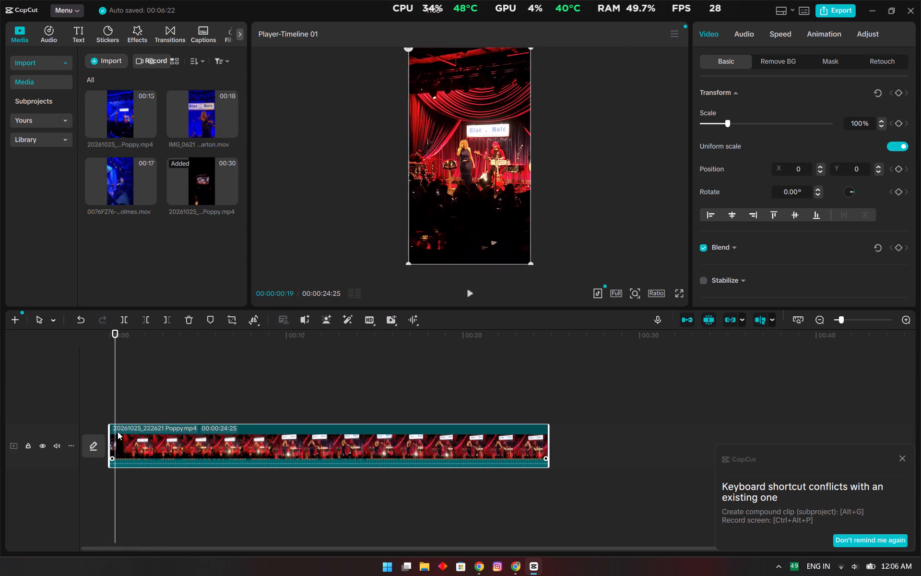
drag(110, 430, 105, 429)
click(109, 323)
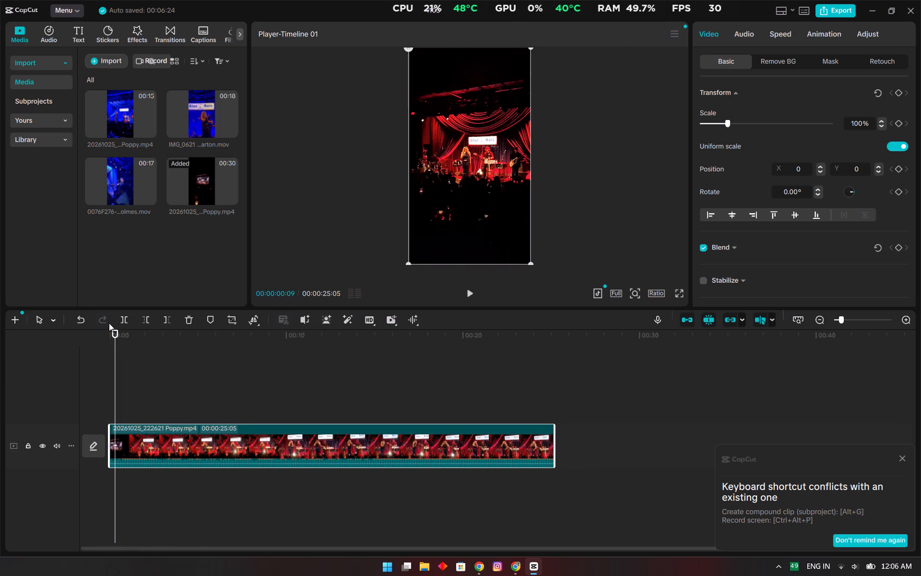
Play the trimmed Poppy clip from its start and scrub on to about 8 seconds.
drag(113, 333, 101, 333)
key(space)
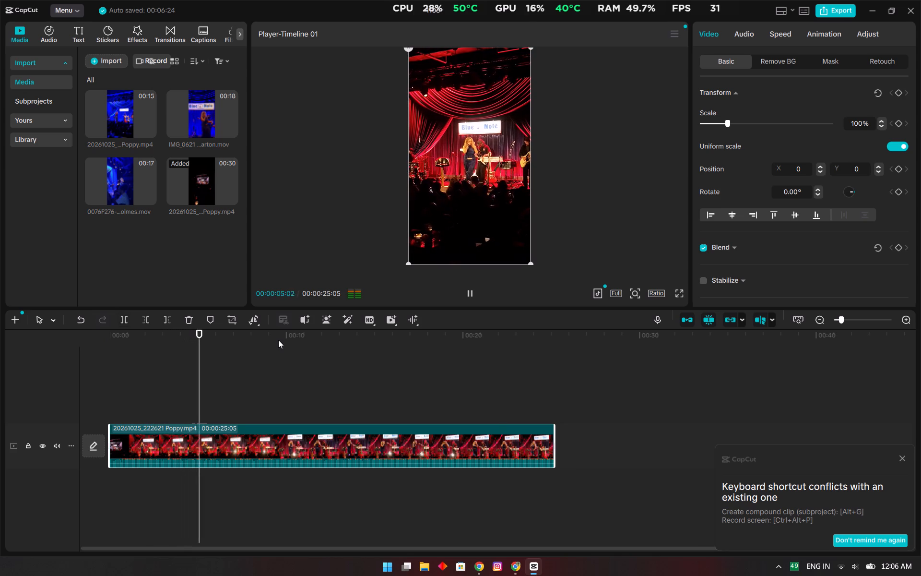
drag(247, 335, 262, 339)
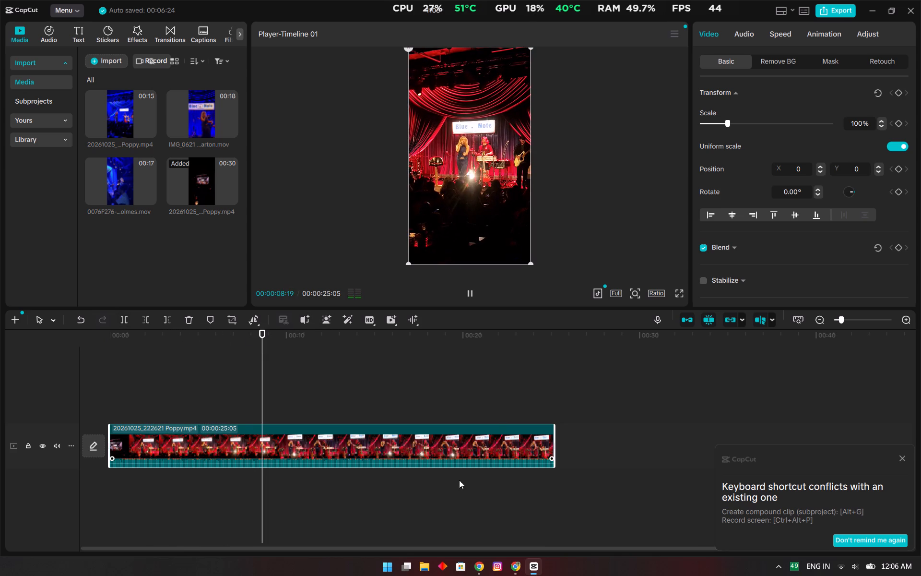
Switch to Clipster in Chrome and open the brief from the Mahalia - Live at Blue Note campaign's details.
click(519, 571)
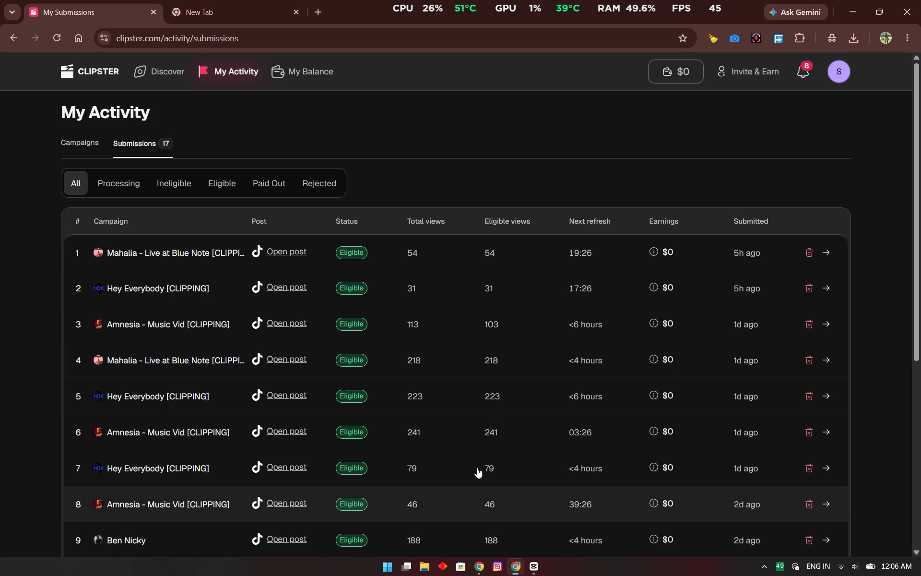
click(93, 143)
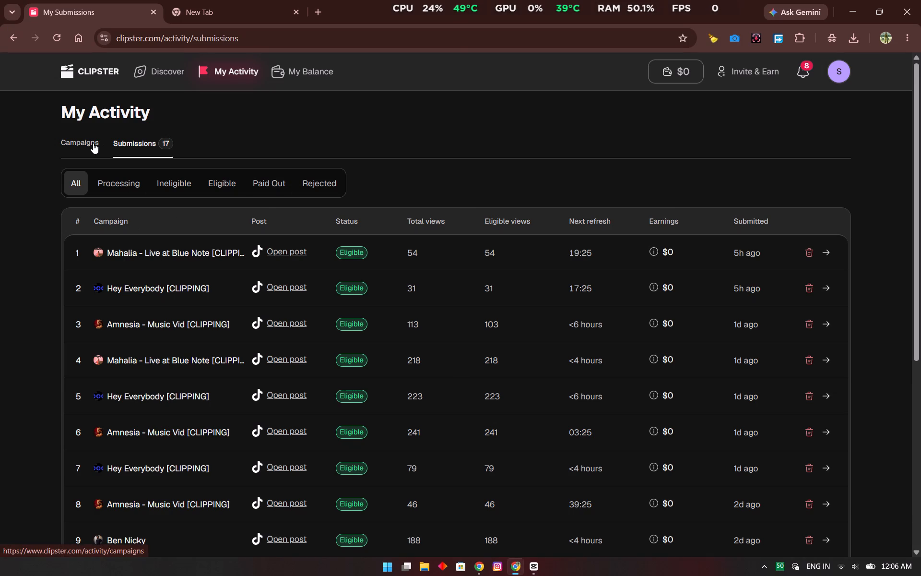
click(150, 141)
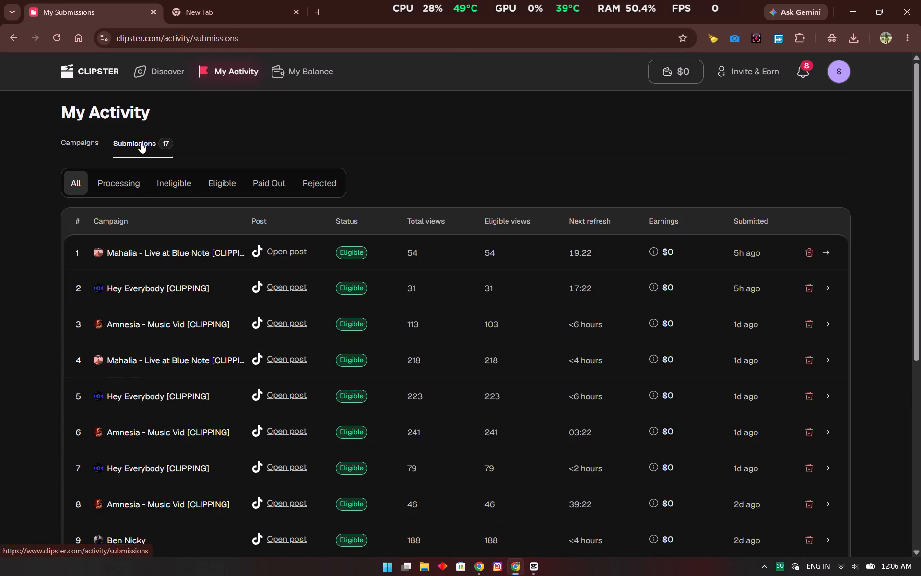
click(90, 142)
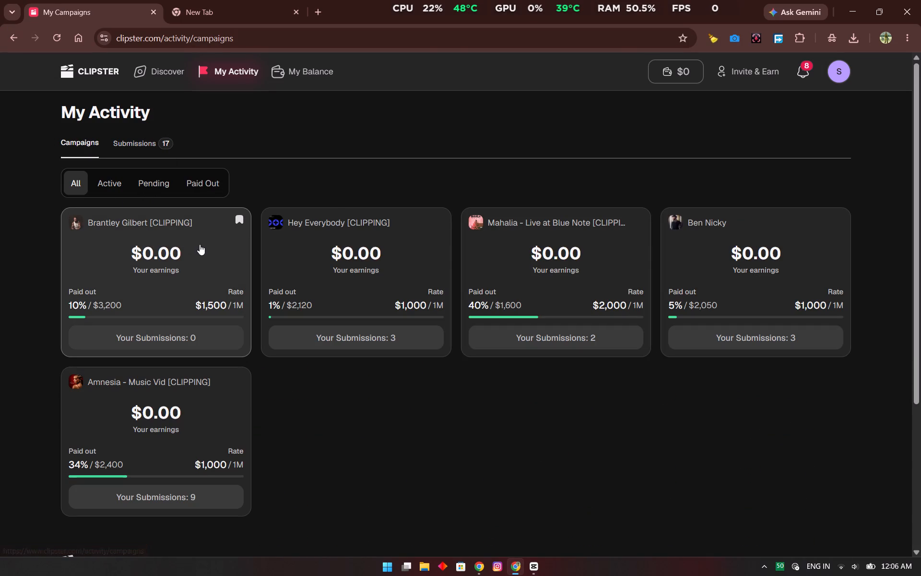
drag(199, 244, 315, 396)
click(522, 252)
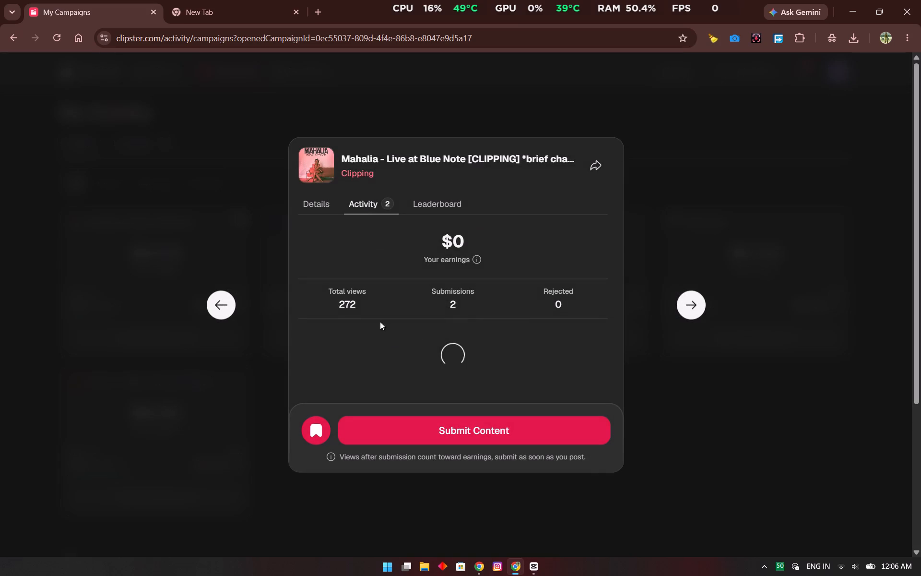
click(317, 204)
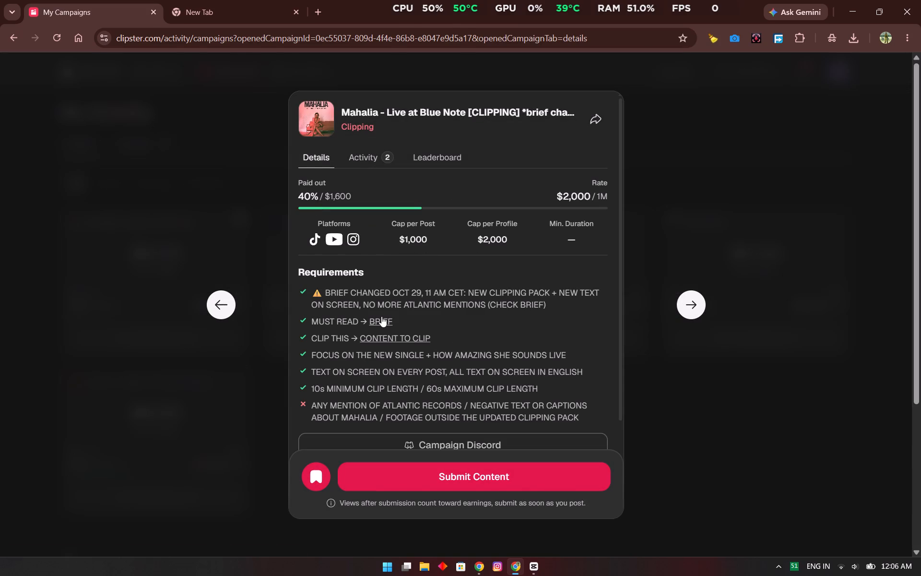
click(381, 316)
Read the Mahalia brief and copy the suggested on-screen text "How does she sound THIS good live?".
scroll(409, 297, down, 2)
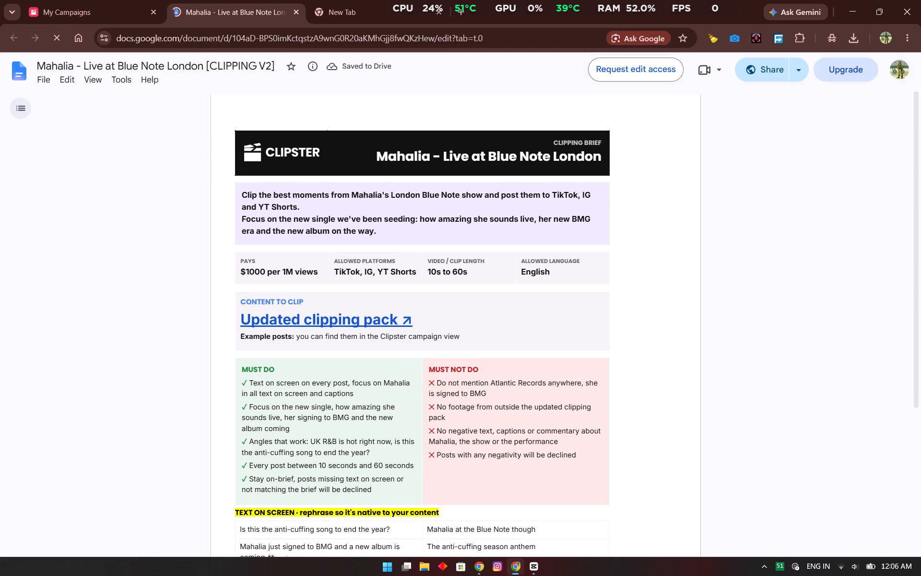
scroll(409, 297, down, 1)
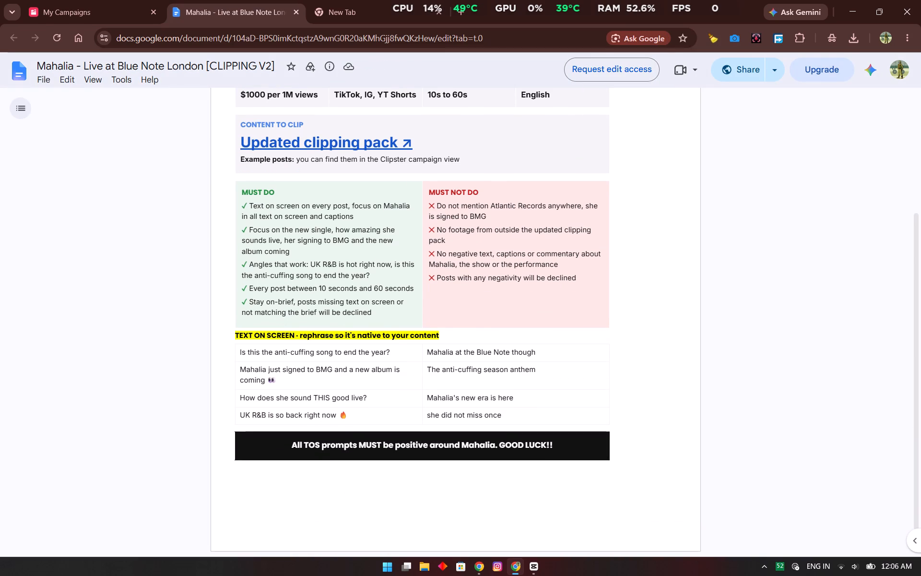
drag(426, 396, 517, 398)
click(475, 380)
drag(237, 395, 366, 398)
key(ctrl+c)
Switch back to CapCut and add a default text at the timeline start reading "How does she sound THIS good live?".
click(533, 564)
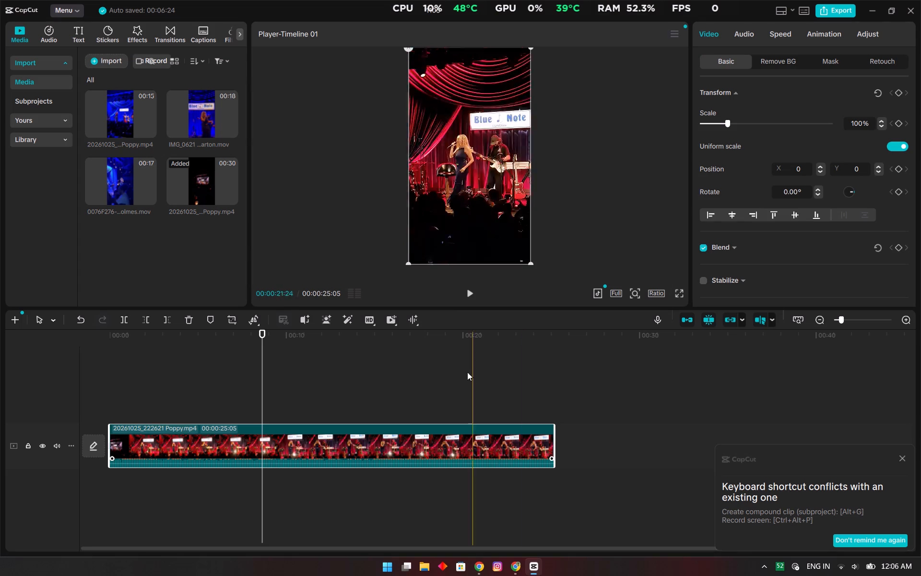
drag(192, 335, 96, 336)
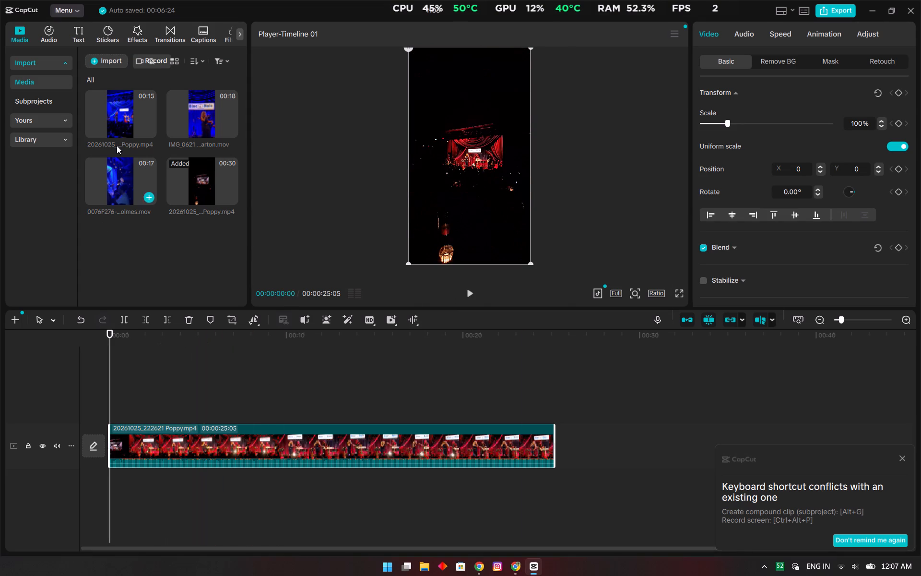
click(72, 34)
click(128, 96)
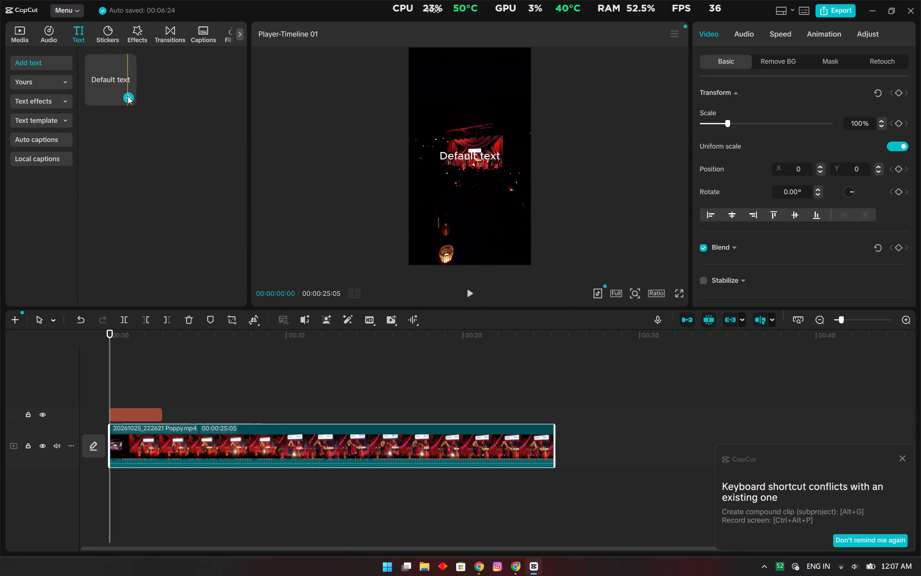
click(788, 102)
key(ctrl+a)
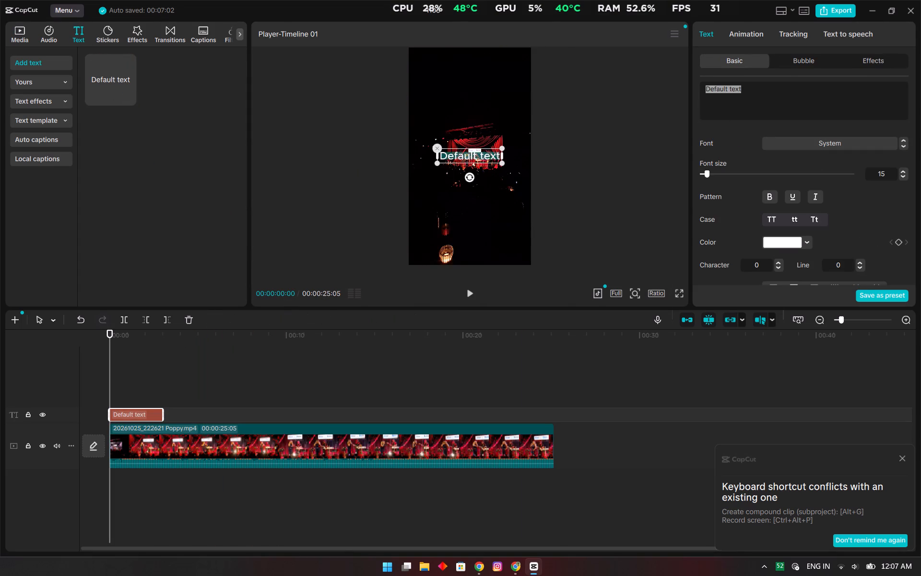
key(ctrl+v)
Apply the preset text style of white lettering with a black shadow to the "How does she sound THIS good live?" text.
scroll(764, 193, down, 1)
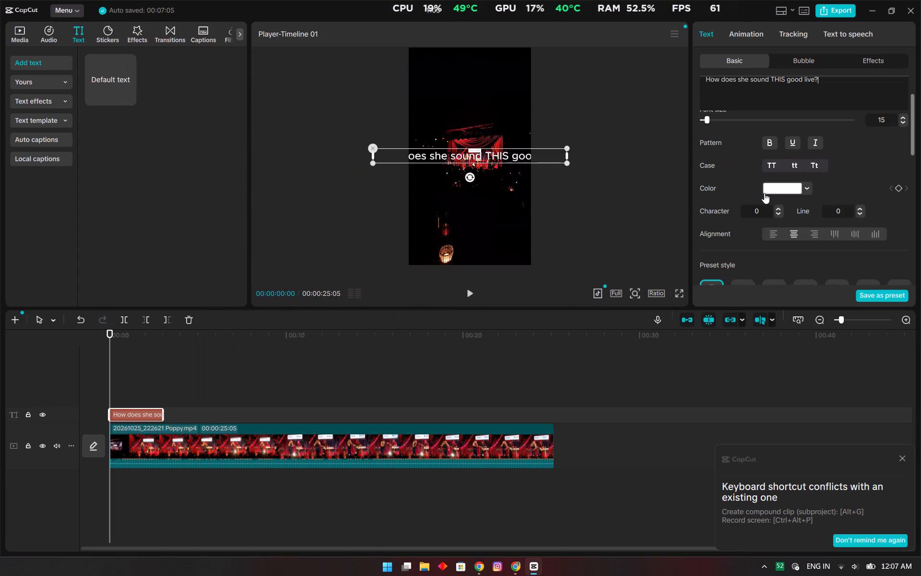
scroll(764, 193, down, 3)
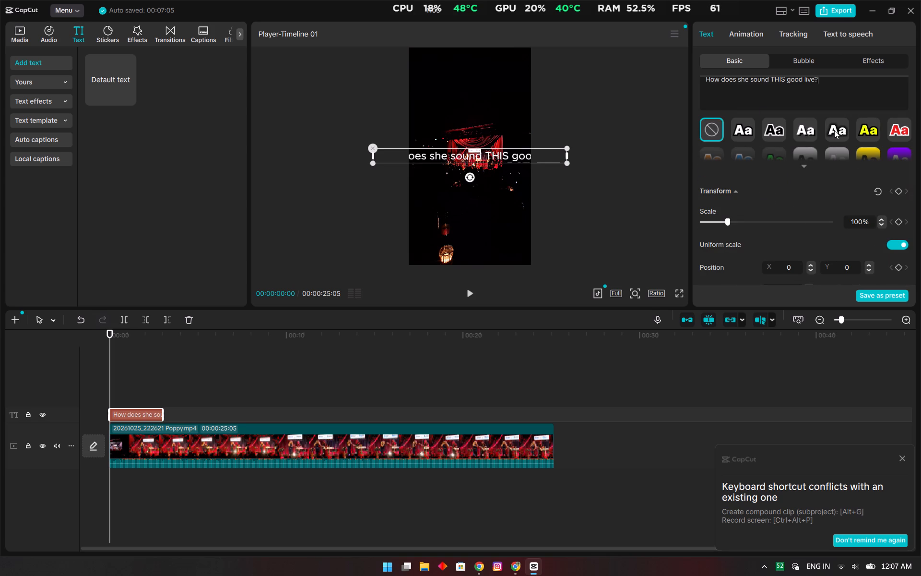
click(748, 130)
click(768, 130)
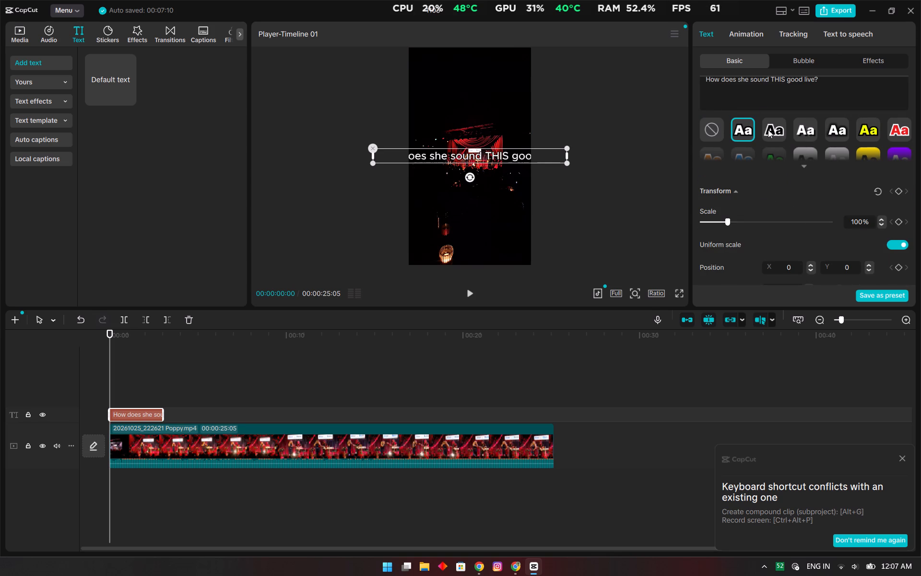
click(798, 126)
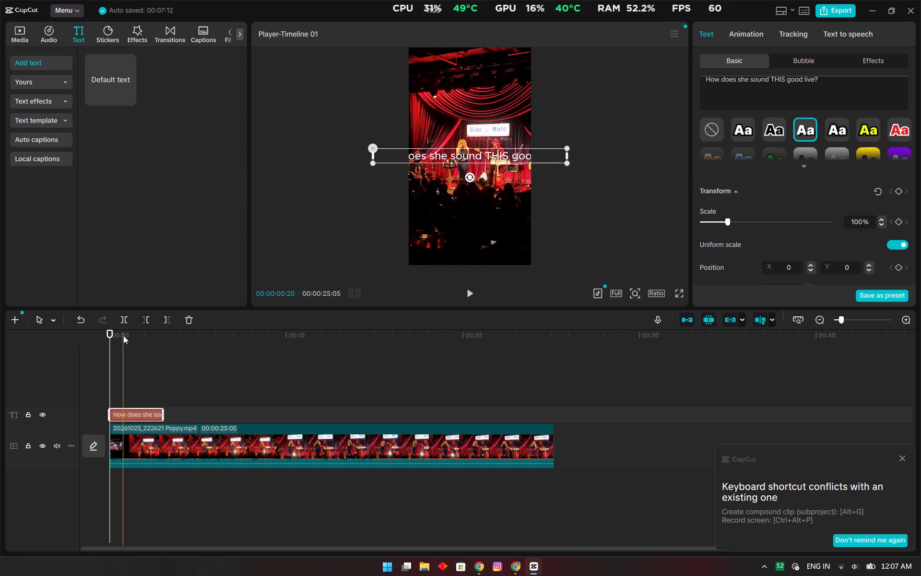
With the frame at about 2 seconds in view, scale the text to 57% and move it above the Blue Note sign, about Y 853.
drag(126, 336, 147, 334)
scroll(782, 164, down, 2)
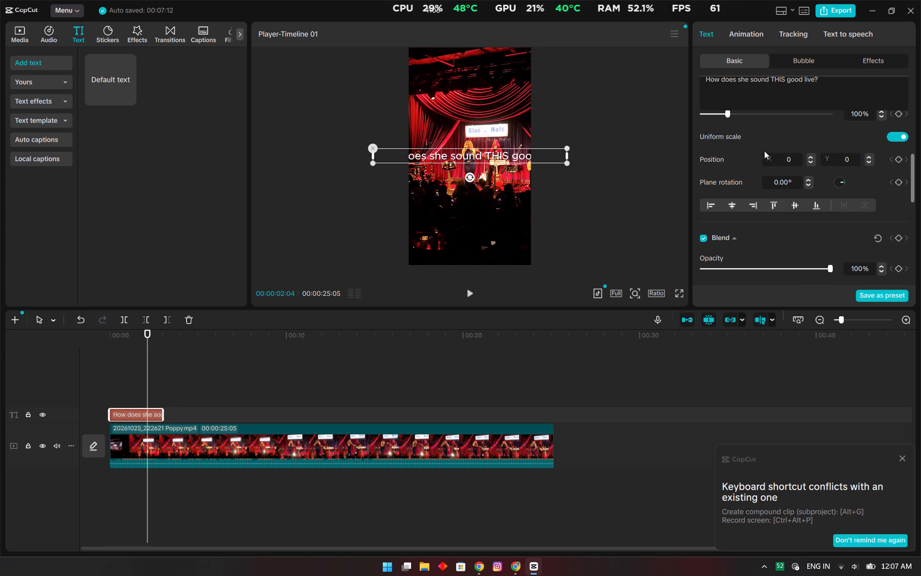
drag(727, 116, 717, 116)
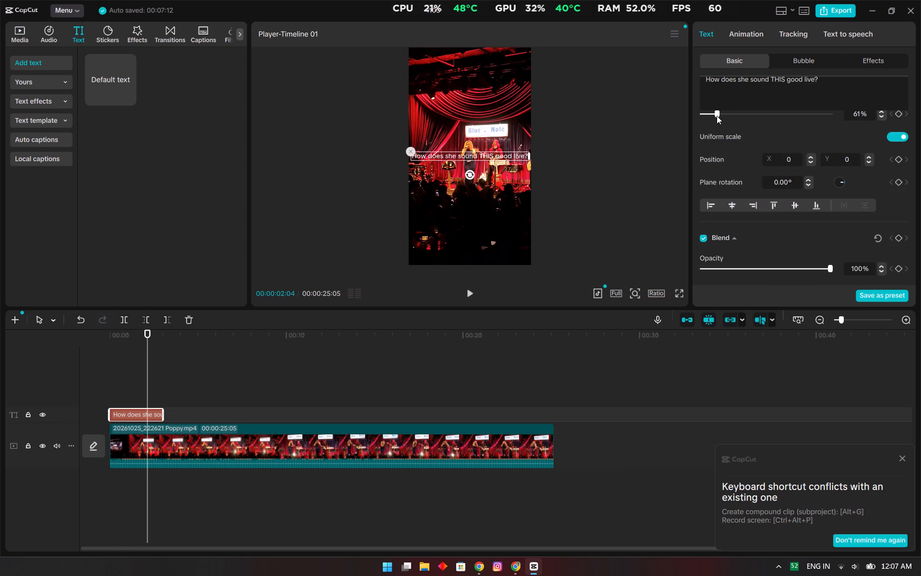
drag(717, 116, 716, 116)
click(466, 152)
drag(467, 156, 469, 145)
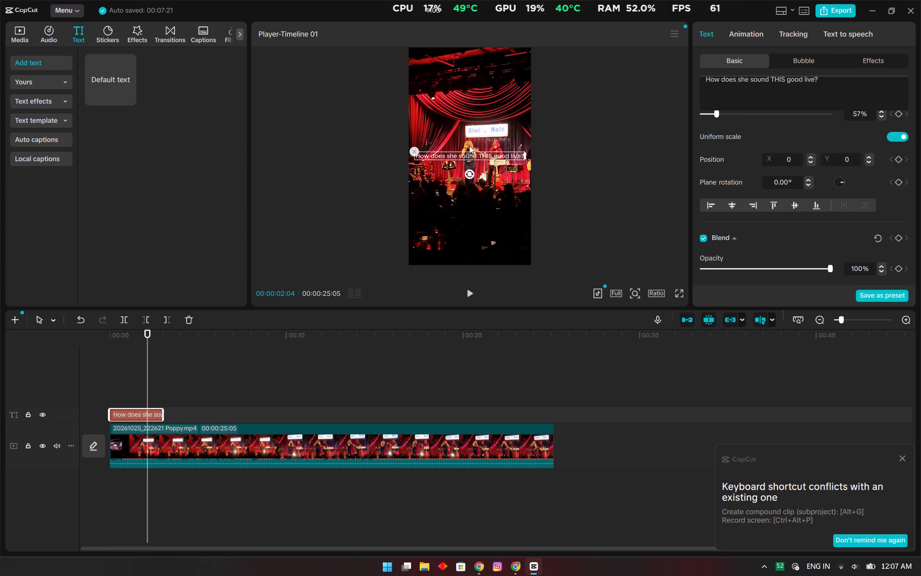
drag(469, 145, 470, 108)
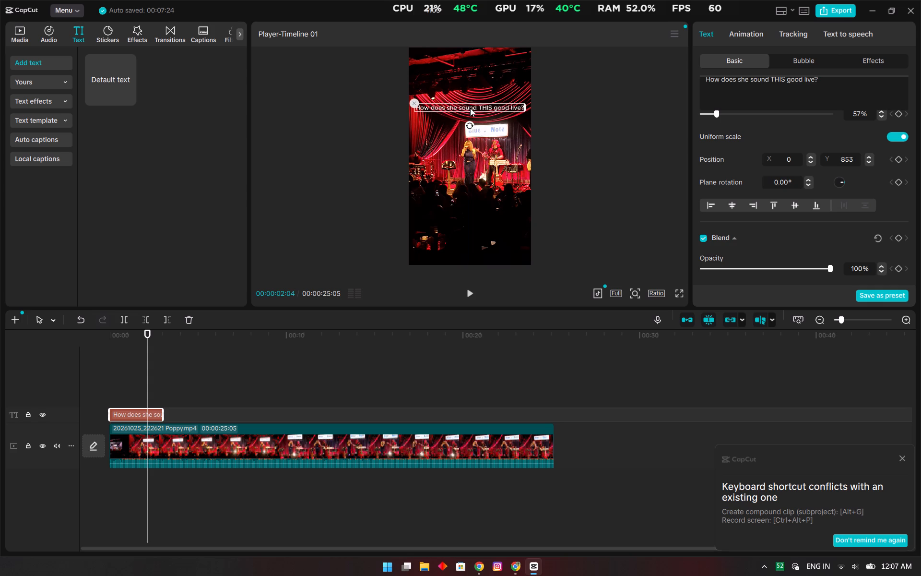
Extend the text's duration on the timeline to the end of the Poppy clip.
drag(162, 410, 548, 414)
Set the bluriness of the text's shadow to 7%.
scroll(765, 207, down, 1)
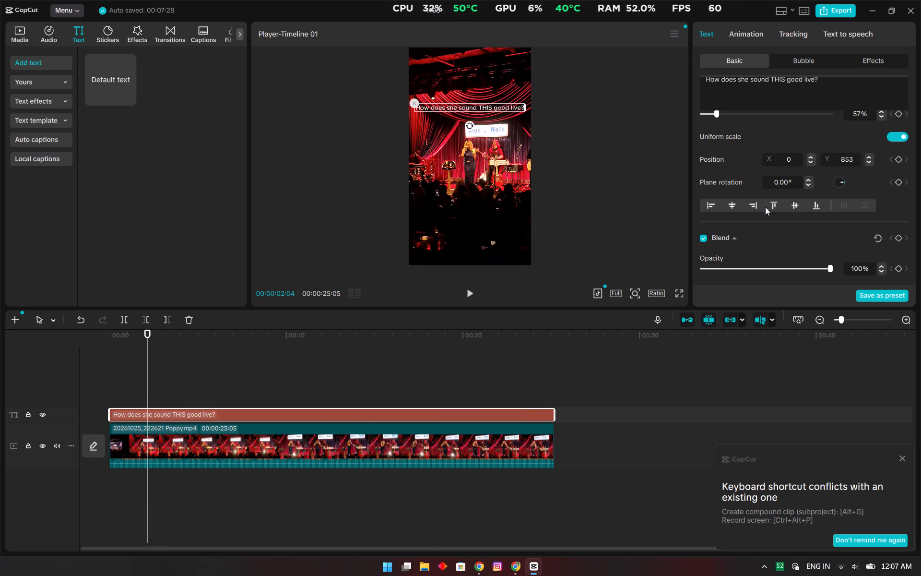
scroll(765, 207, down, 5)
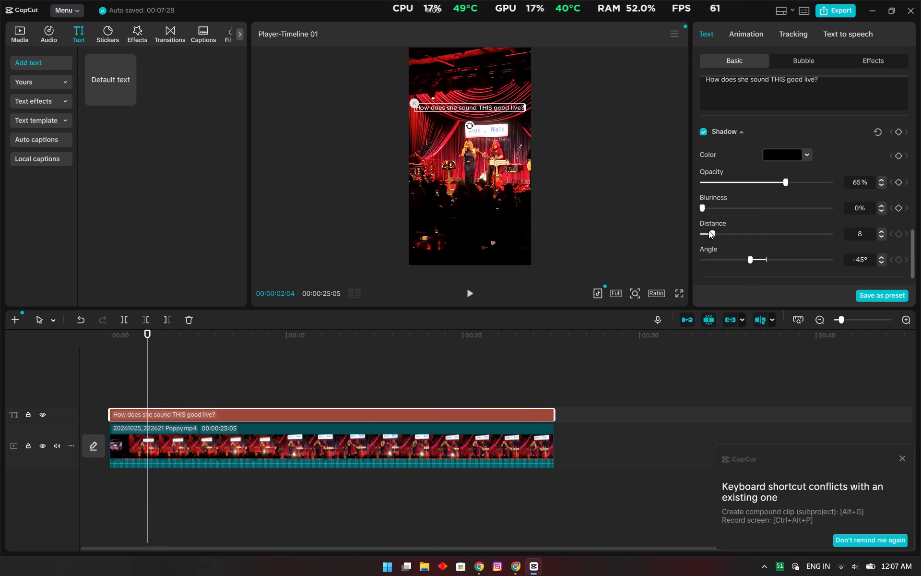
drag(704, 206, 714, 207)
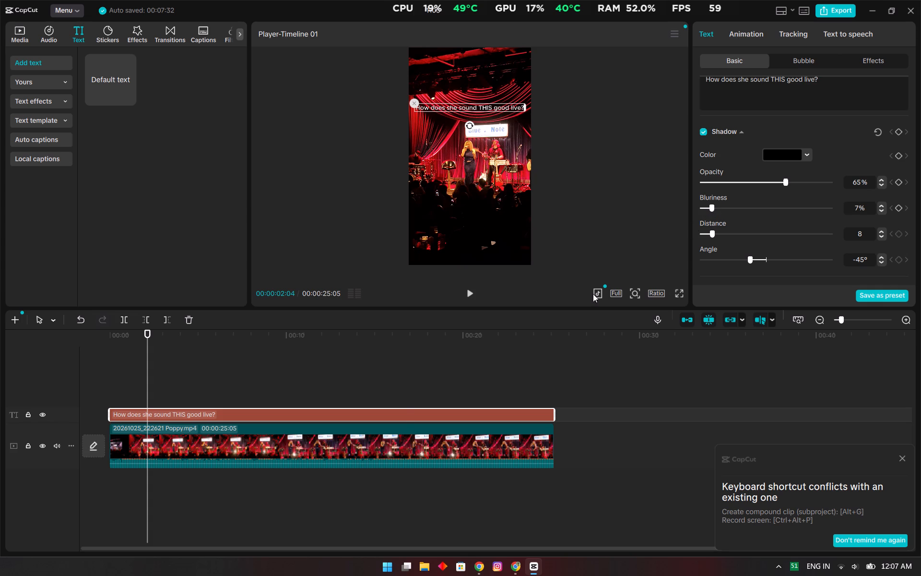
Check the text at about 20 and 23 seconds, and export the video as 1103 in 1080P H.264 mp4 at 30fps.
drag(337, 329, 473, 340)
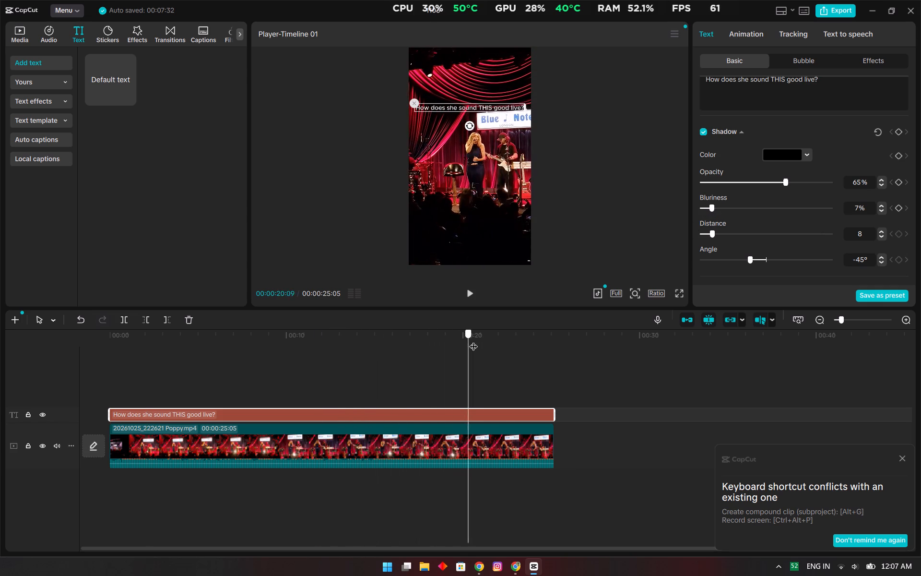
drag(473, 340, 513, 348)
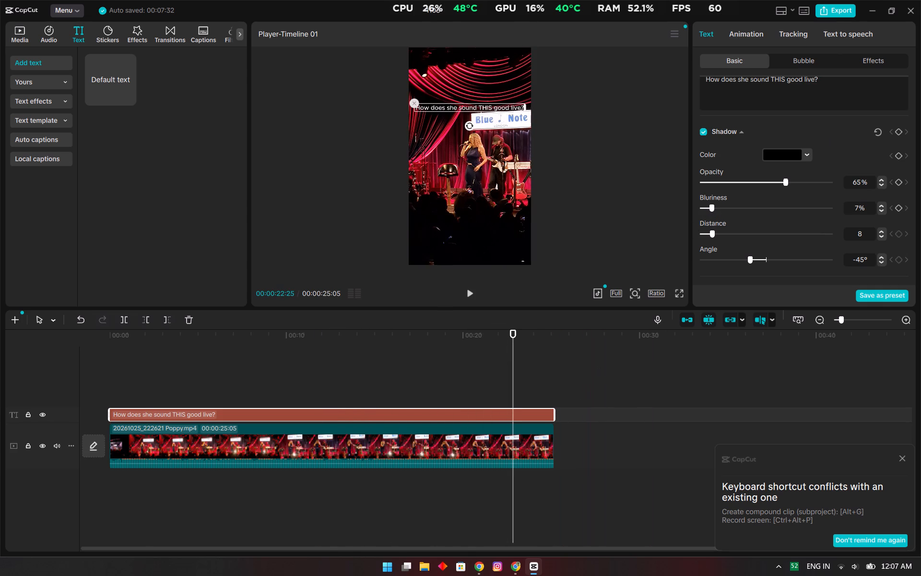
click(833, 12)
click(600, 458)
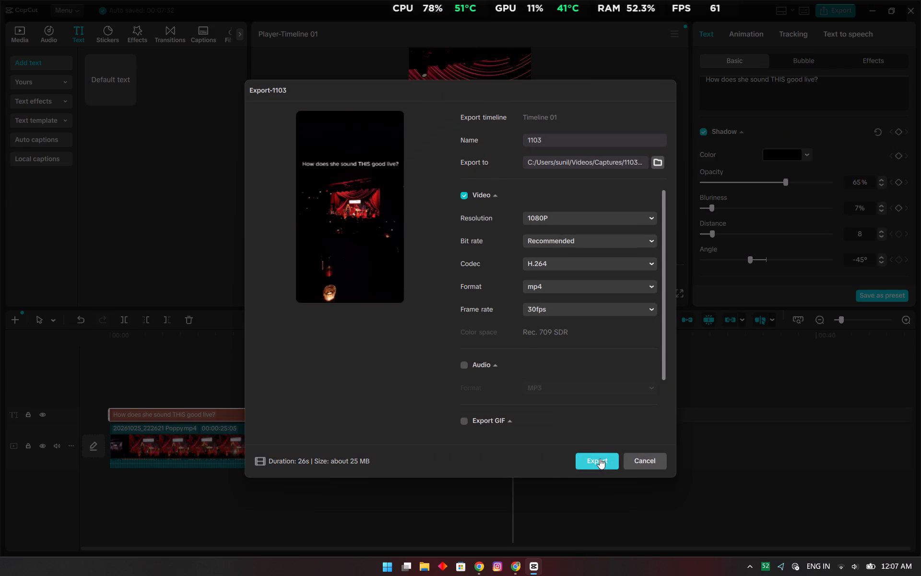
click(640, 454)
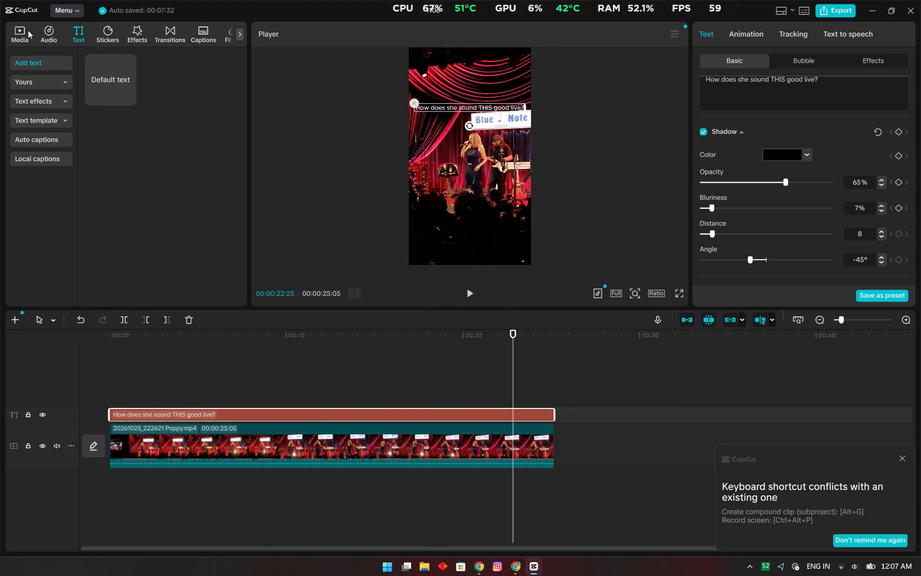
Delete all four imported clips from the project's media, together with the material on the timeline.
click(28, 30)
drag(111, 235, 199, 105)
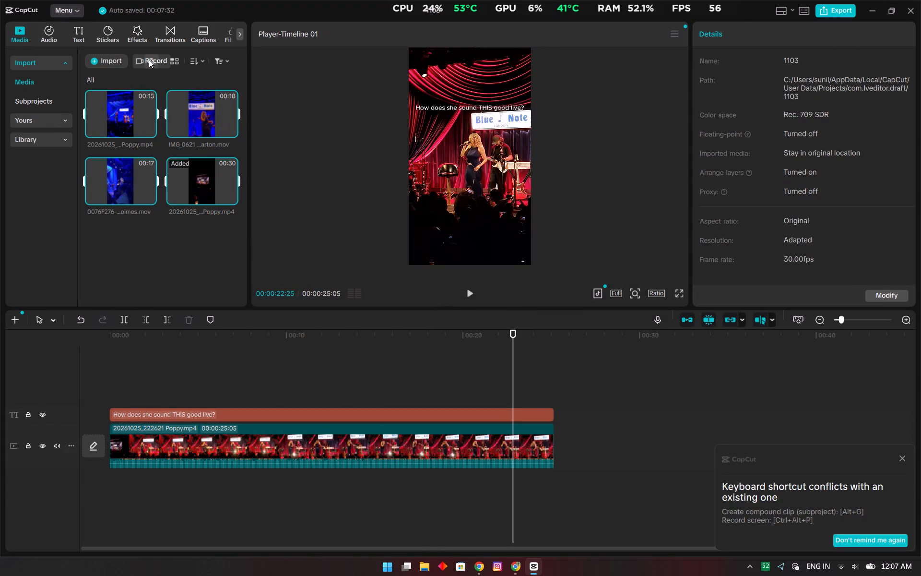
key(BackSpace)
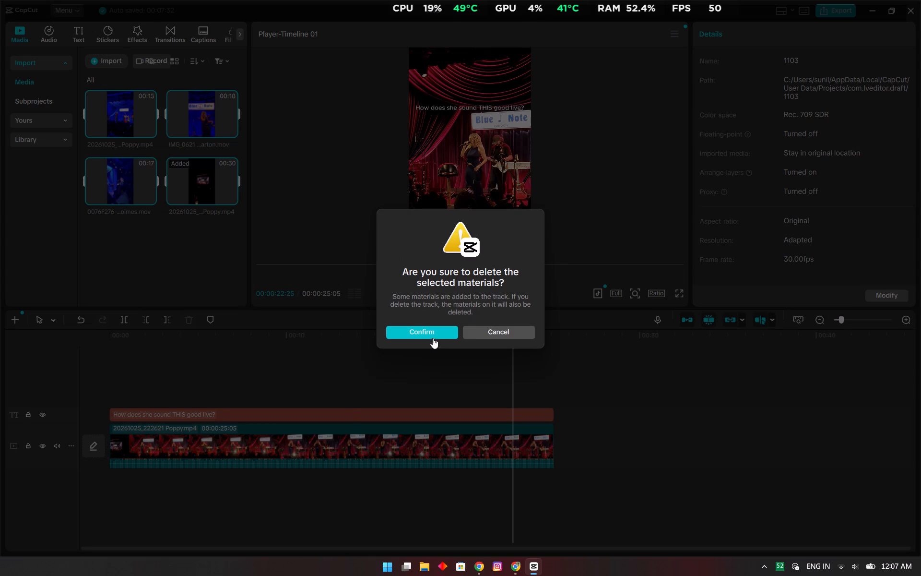
click(432, 336)
Import DonaldTrump.mp4 from the Clips folder inside Hey Everybody Clipping on the device.
click(109, 120)
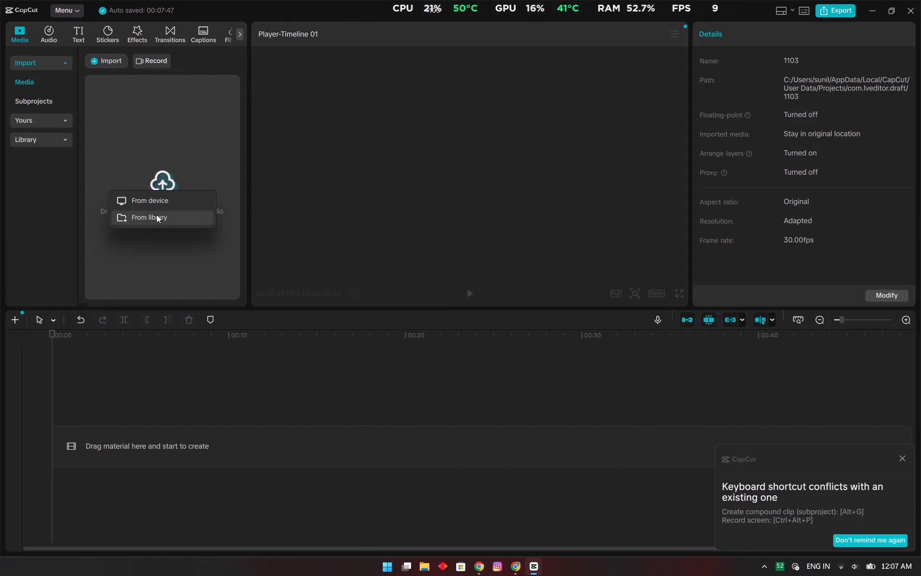
click(140, 200)
click(183, 37)
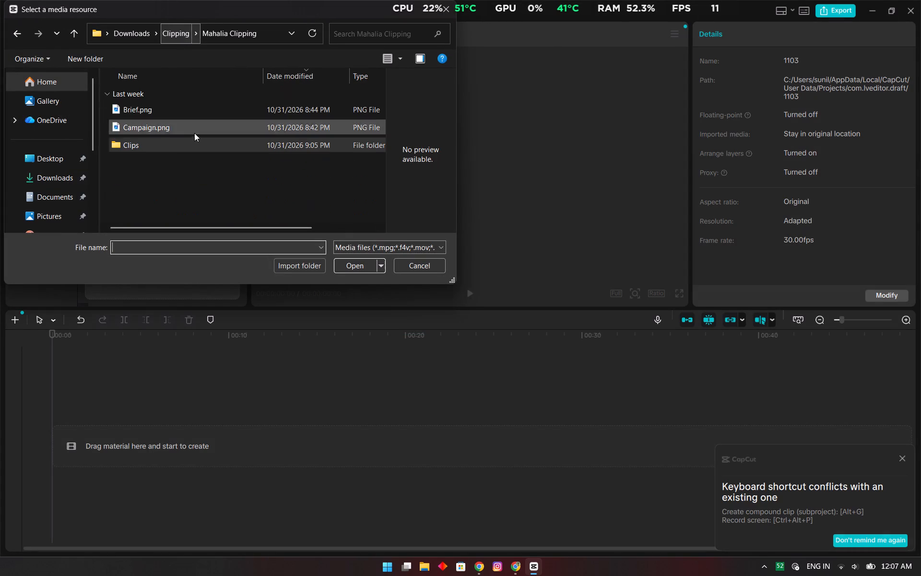
click(158, 142)
click(128, 26)
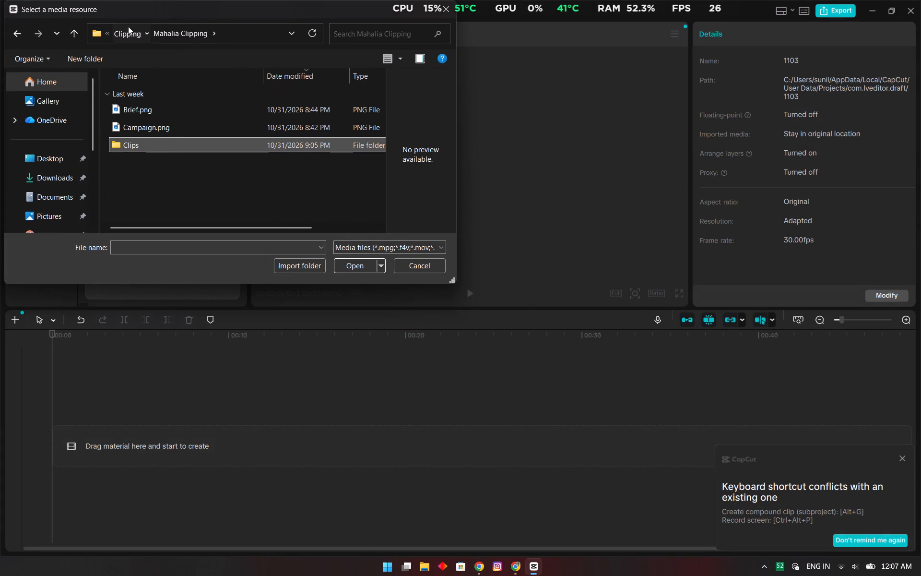
double_click(159, 120)
double_click(138, 108)
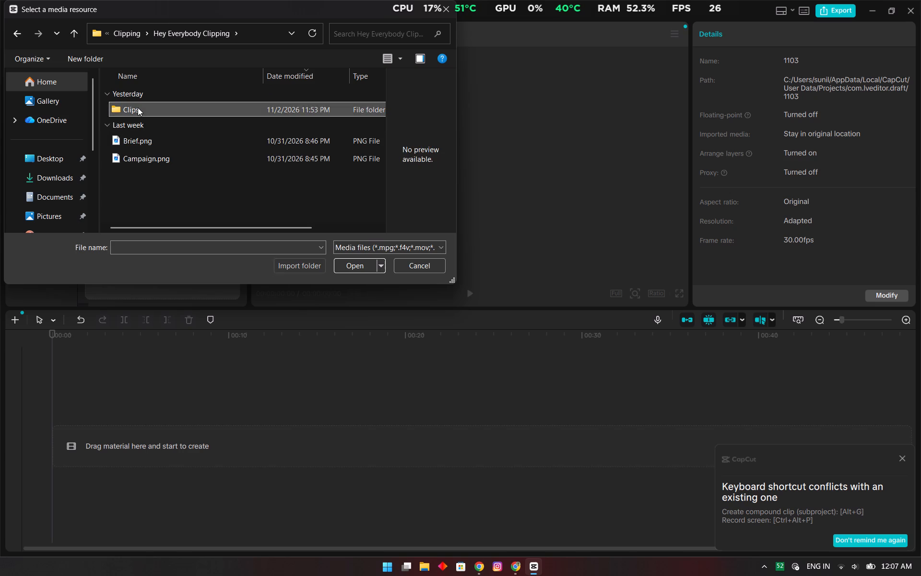
scroll(170, 174, down, 10)
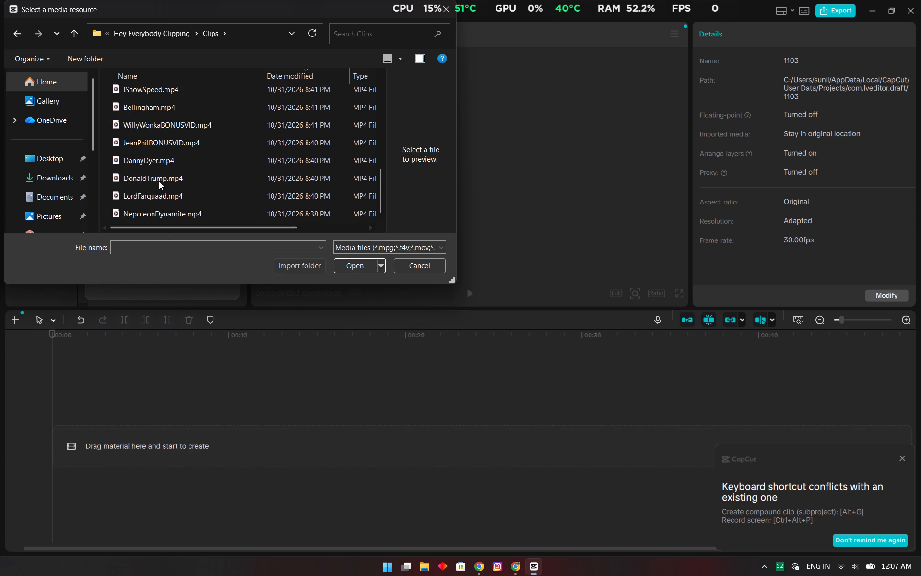
double_click(159, 181)
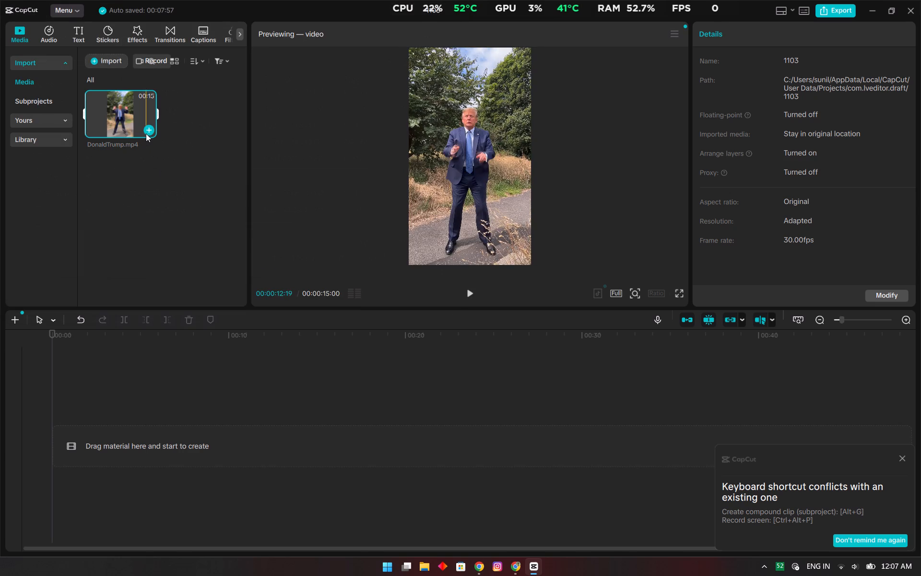
Add DonaldTrump.mp4 to the timeline and place the playhead about 20 frames from its start.
click(146, 133)
drag(108, 329, 140, 336)
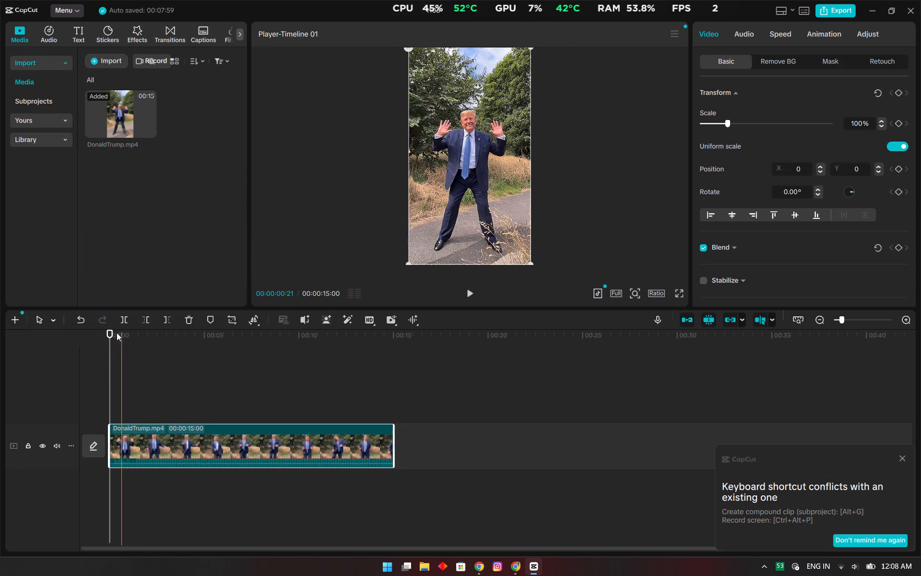
drag(109, 335, 122, 337)
Switch to Chrome, close the Mahalia brief, and open the brief from the Hey Everybody [CLIPPING] campaign's details on Clipster.
click(513, 569)
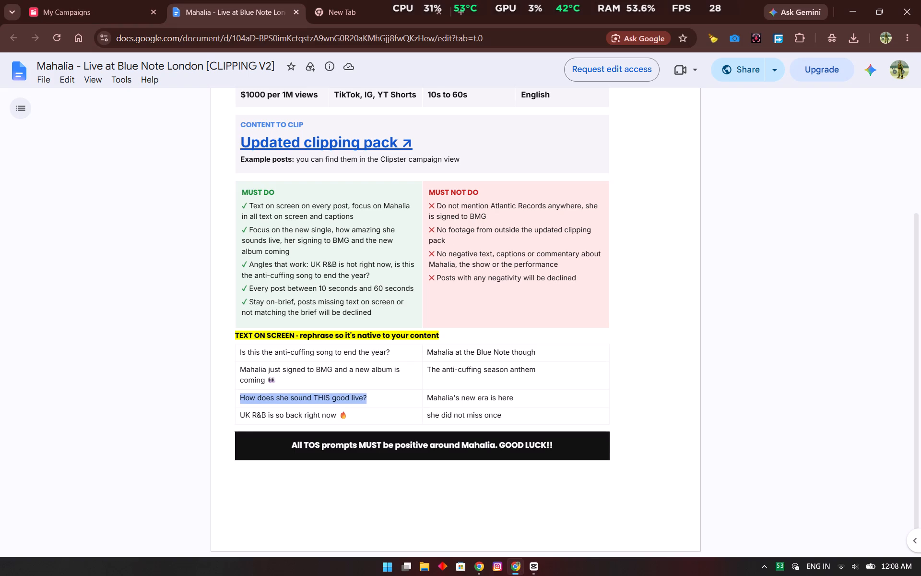
click(126, 26)
click(120, 0)
click(300, 13)
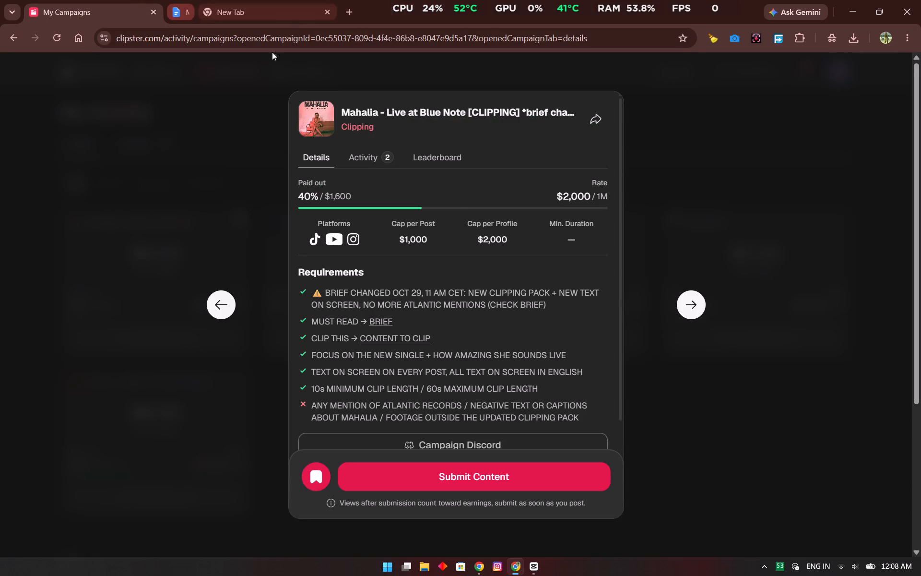
click(262, 64)
click(337, 255)
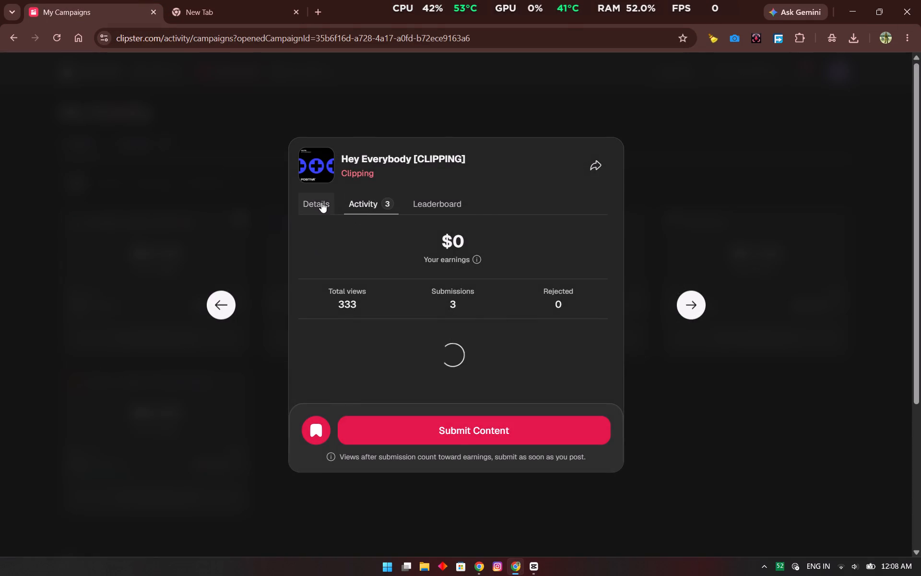
click(321, 202)
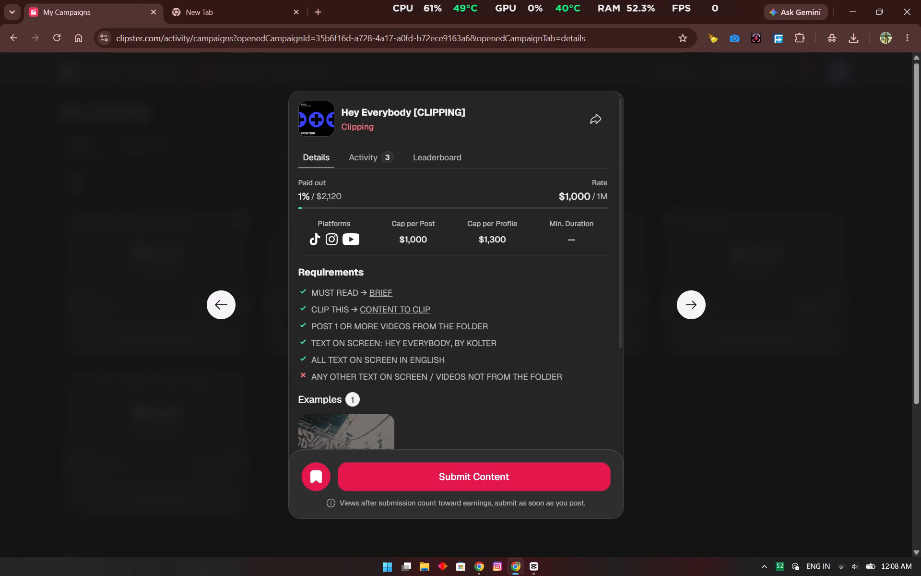
scroll(422, 256, down, 3)
scroll(423, 244, up, 2)
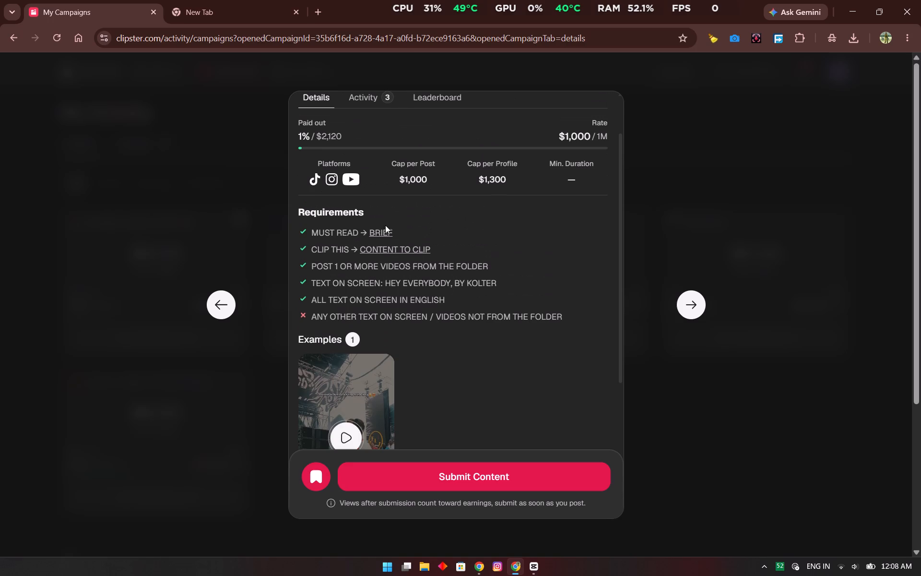
click(385, 231)
Read the Kolter brief and copy the must-do line about the on-screen text "Hey everybody" and "by Kolter".
scroll(283, 256, down, 4)
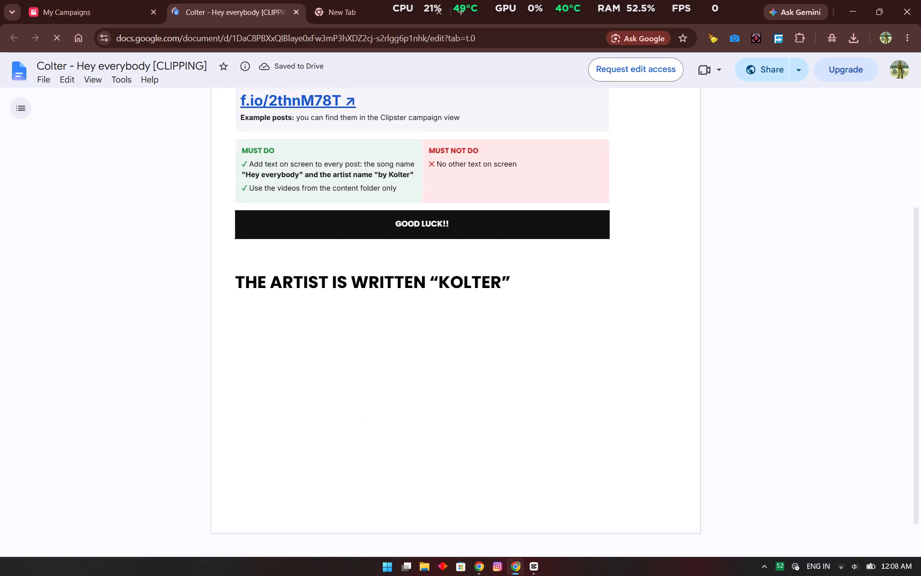
scroll(287, 231, up, 3)
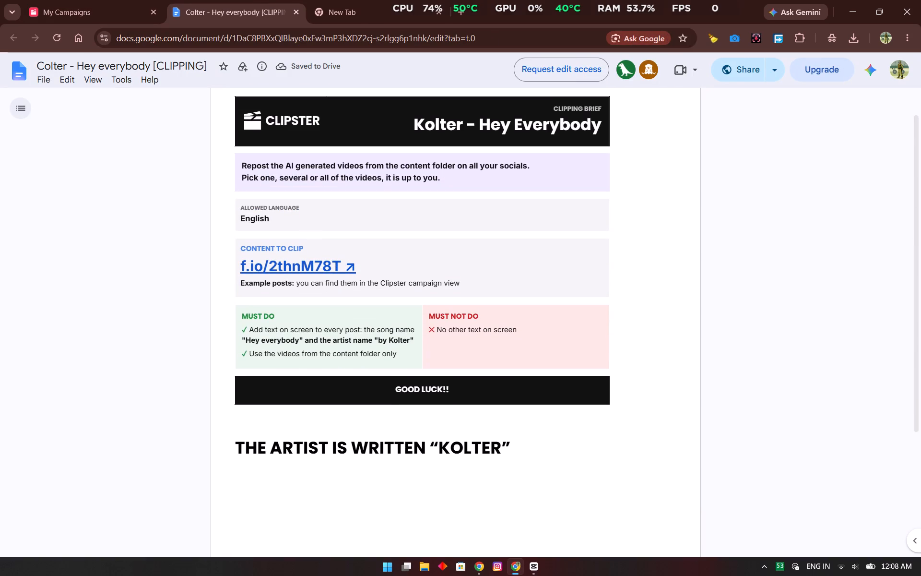
drag(361, 325, 416, 343)
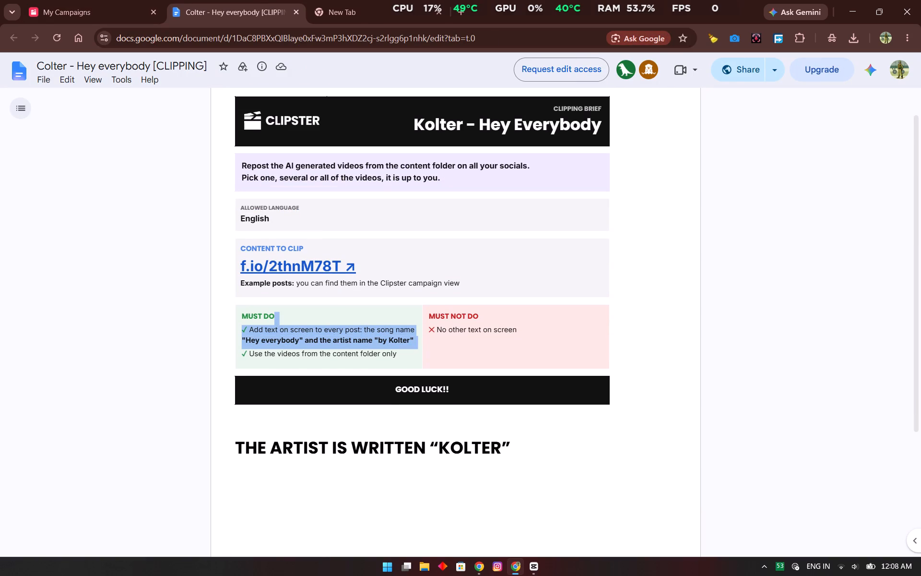
key(ctrl+c)
Switch to CapCut, add a default text at the playhead, and replace its wording with the copied brief line.
click(540, 575)
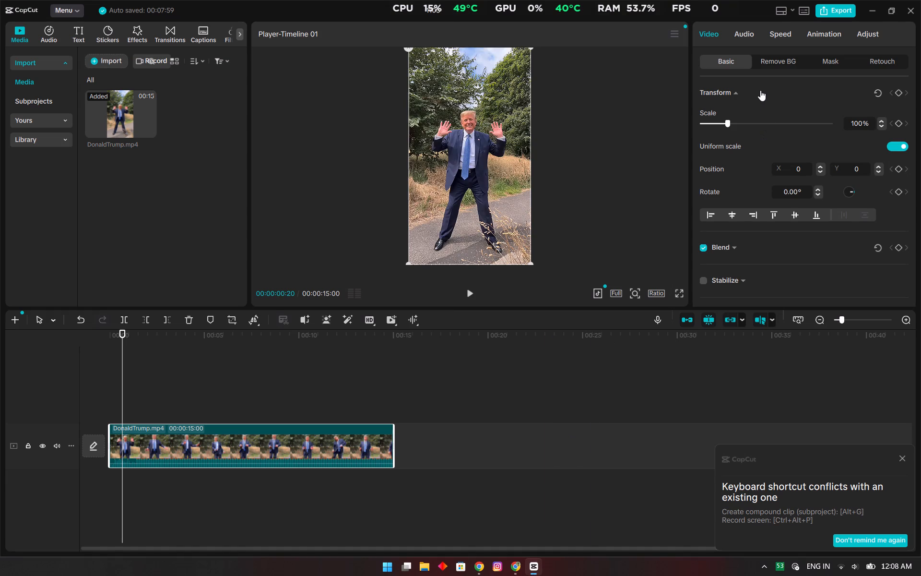
scroll(754, 98, up, 5)
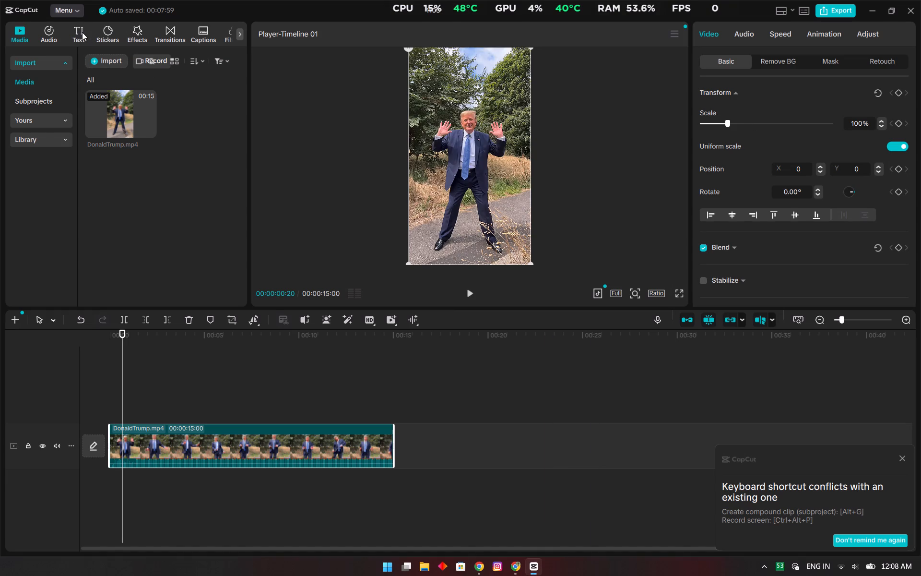
click(82, 32)
click(125, 95)
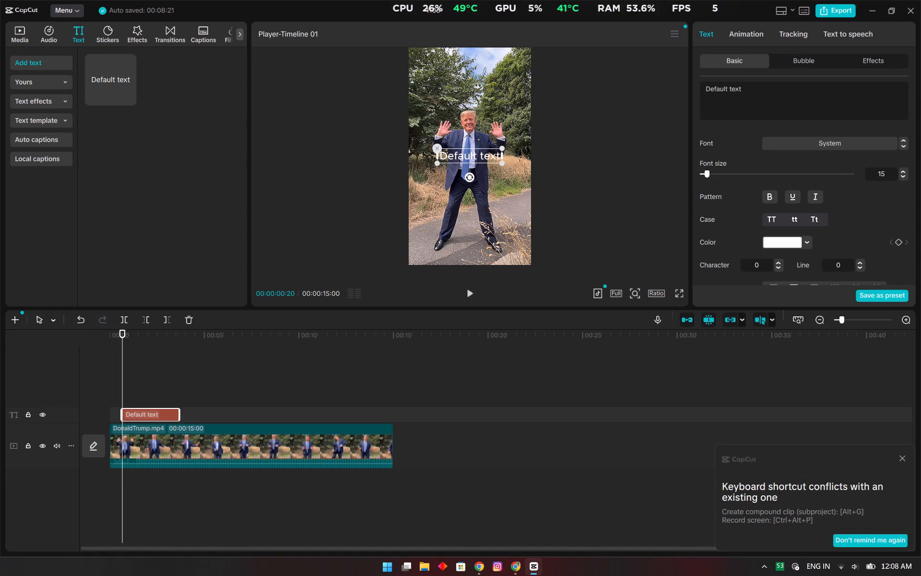
drag(751, 92, 669, 86)
key(ctrl+v)
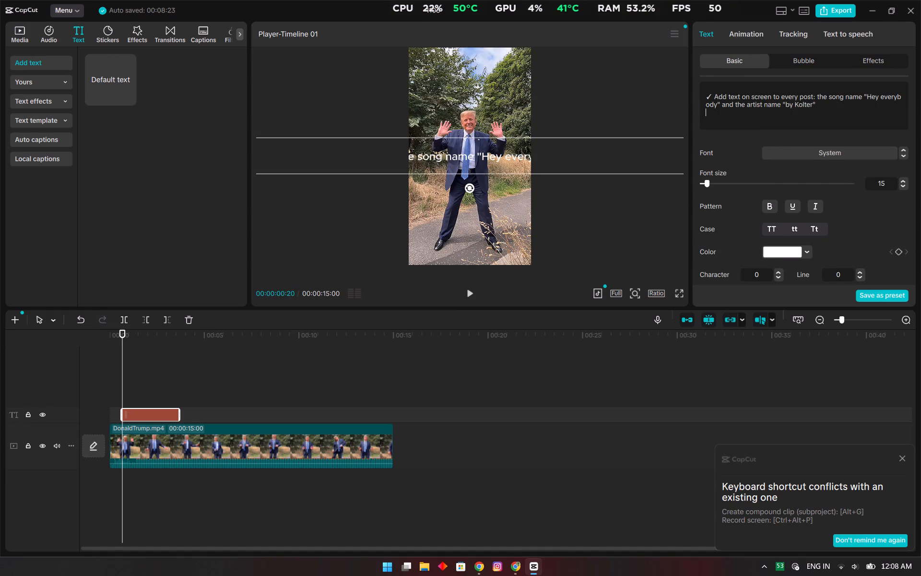
Edit the pasted text to read Song : "Hey everybody" and the artist name "by Kolter".
drag(829, 96, 692, 92)
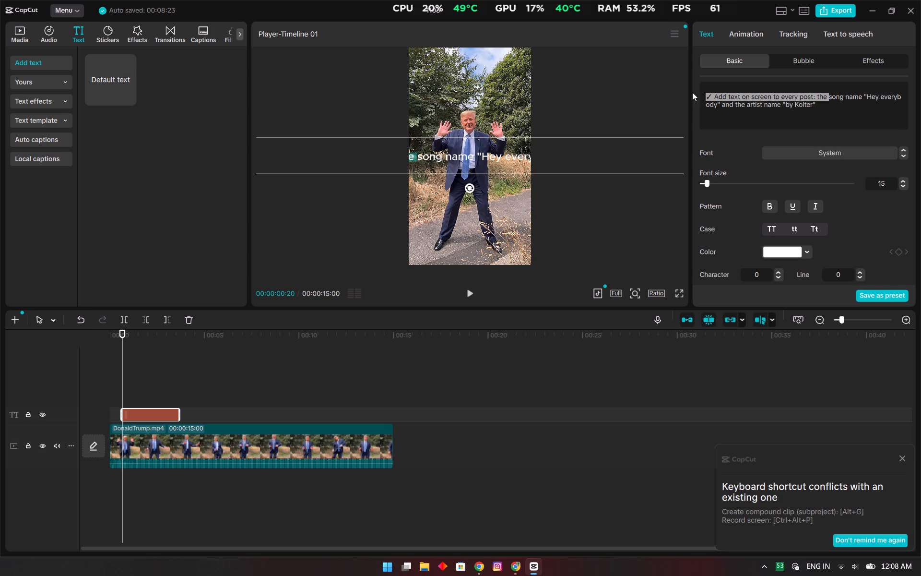
key(BackSpace)
click(827, 86)
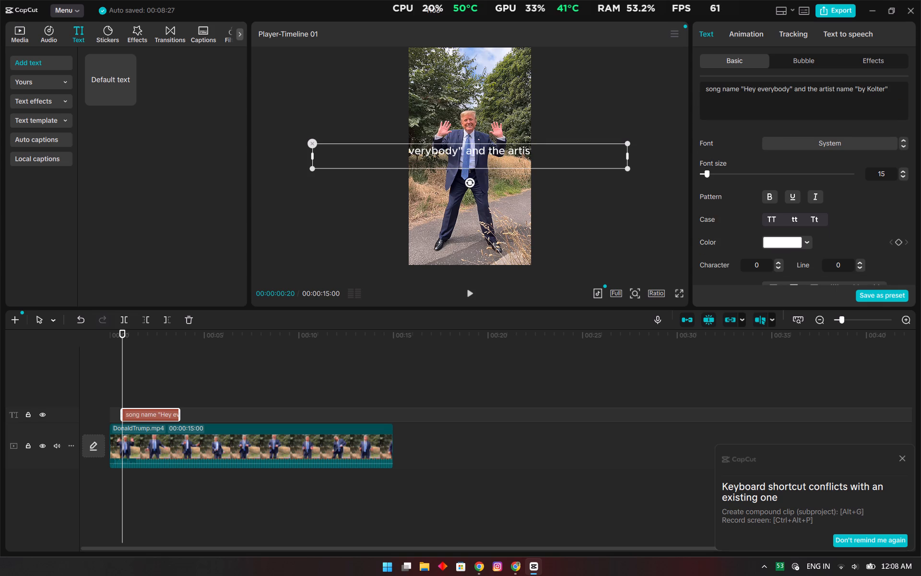
key(Right)
key(Right)
key(Right)
key(Right)
key(Right)
key(Left)
key(Left)
key(Left)
key(Left)
key(Left)
key(Left)
key(Left)
key(Left)
key(Left)
key(Left)
key(Left)
key(Left)
key(Left)
key(Left)
key(Left)
key(Left)
key(Left)
key(Left)
key(Left)
key(Left)
key(Left)
key(Left)
key(Left)
key(Right)
key(Right)
key(Right)
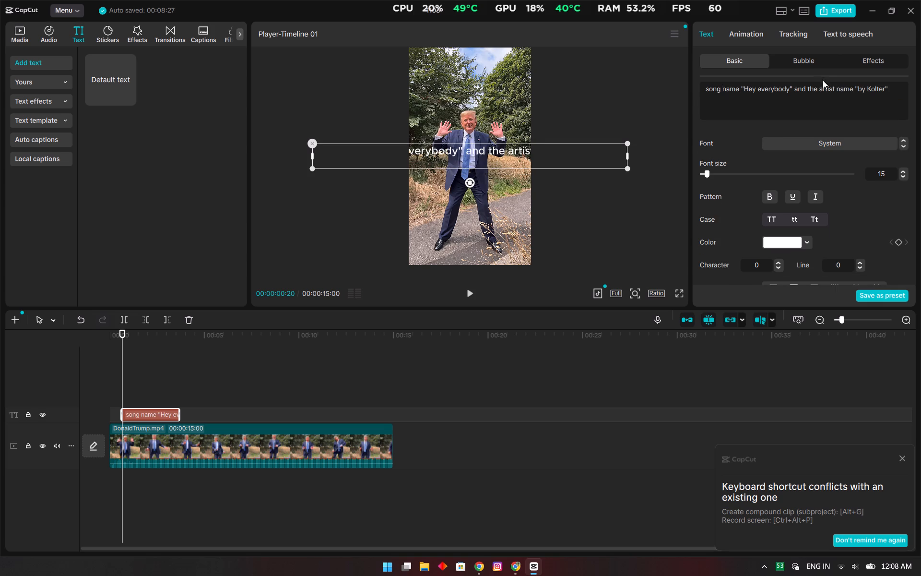
key(Right)
key(Right)
key(BackSpace)
key(BackSpace)
key(BackSpace)
key(BackSpace)
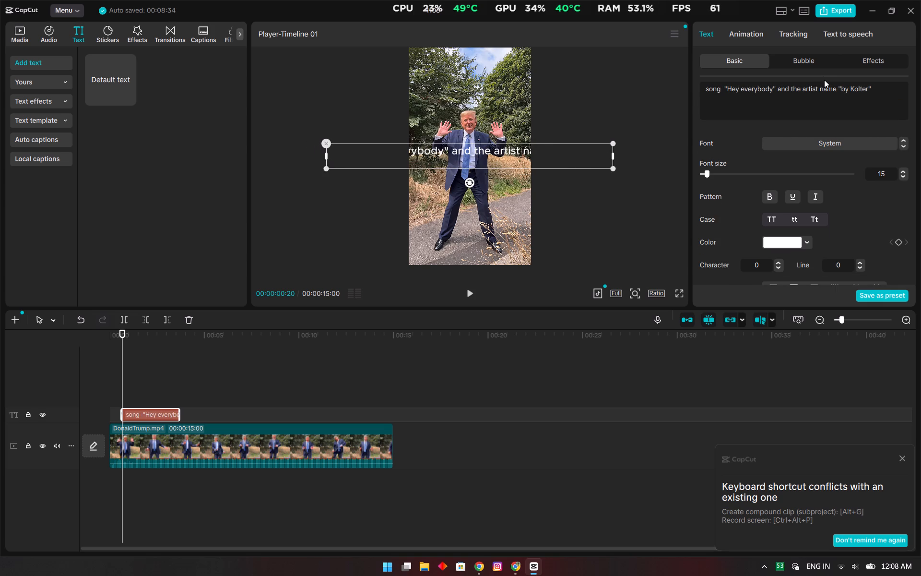
key(BackSpace)
key(BackSpace)
key(BackSpace)
key(BackSpace)
key(BackSpace)
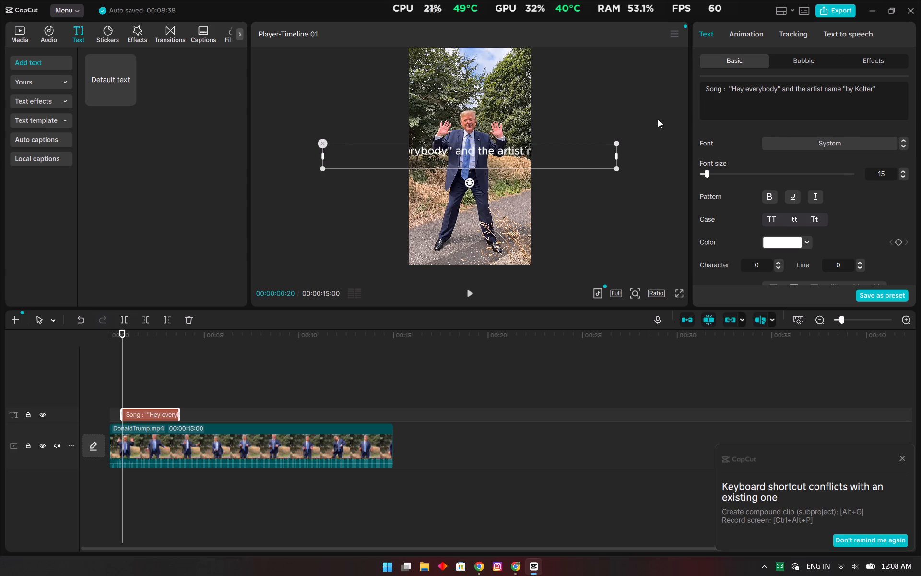
Shorten the text to Song : "Hey everybody - by Kolter".
click(781, 95)
drag(847, 87, 772, 90)
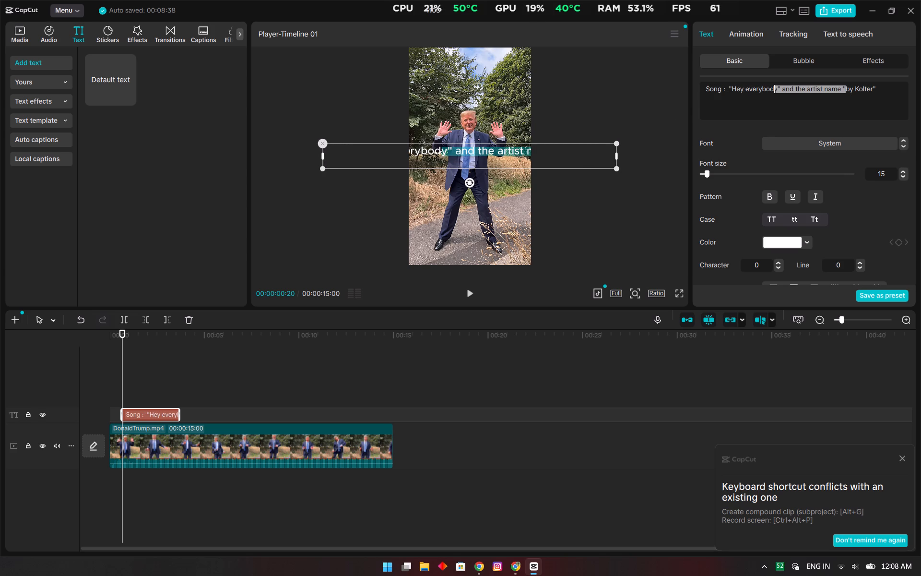
key(BackSpace)
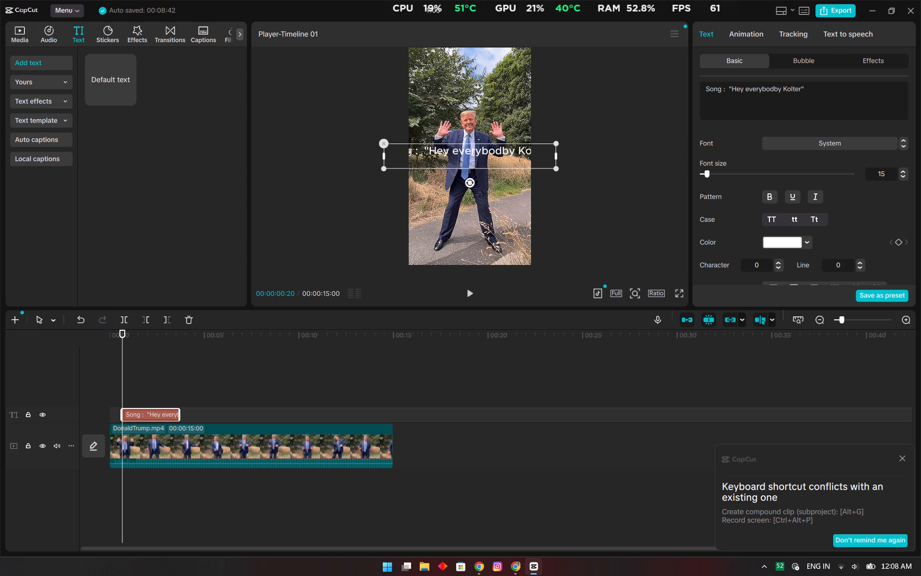
text(y)
key(space)
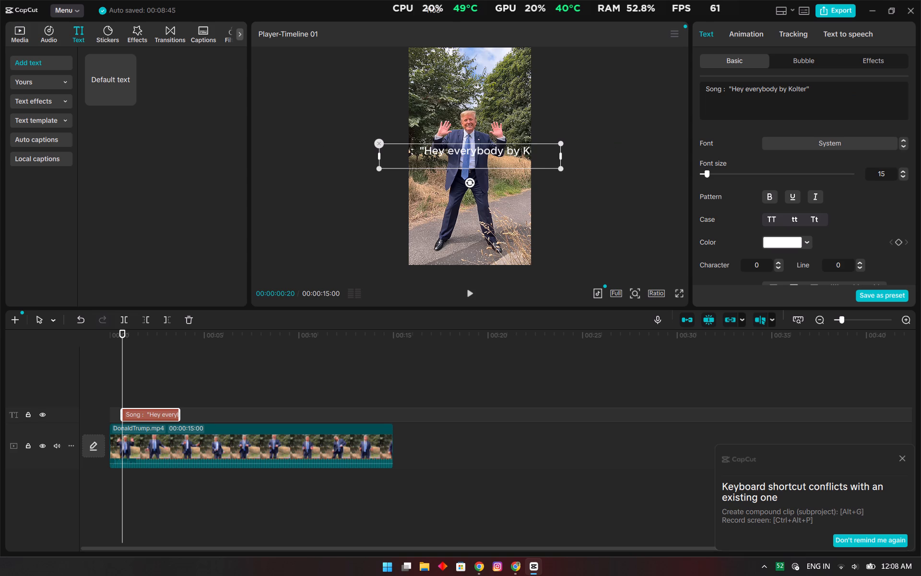
key(minus)
key(space)
click(828, 89)
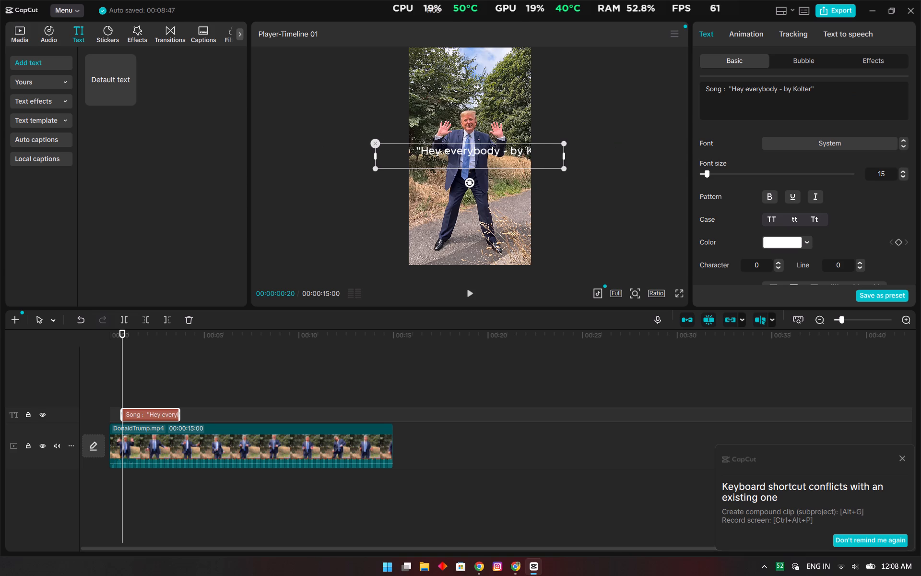
Apply the white preset text style that comes just before the yellow one to the song text.
scroll(808, 216, down, 1)
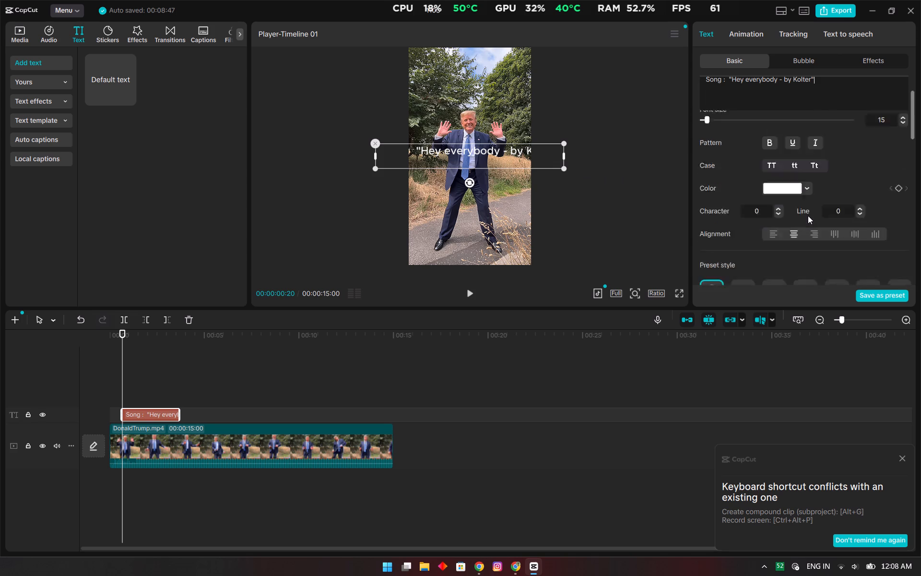
scroll(808, 216, down, 3)
scroll(808, 216, up, 2)
click(805, 238)
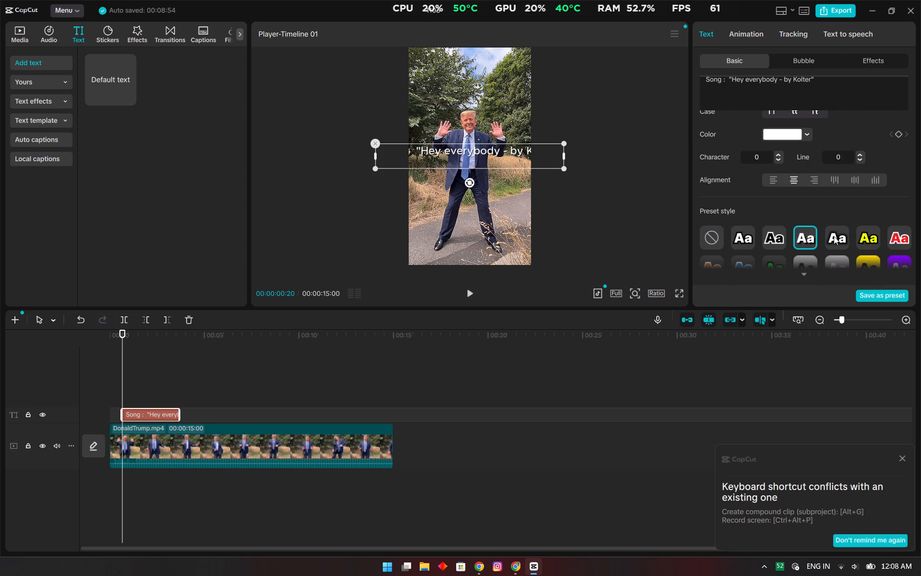
scroll(783, 195, down, 1)
click(839, 186)
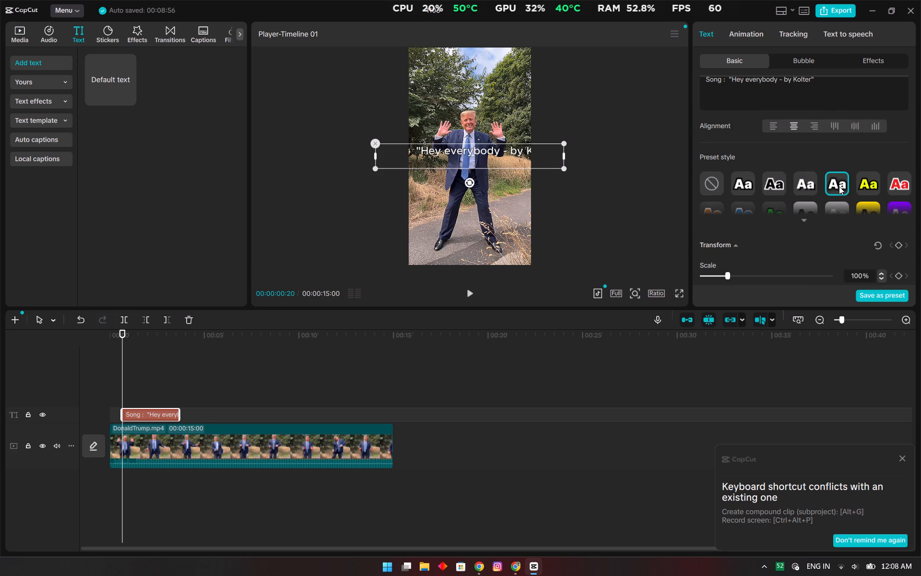
Scale the song text to 57% and move it above the man's head, at about Y 1070 with X 0.
scroll(739, 187, down, 1)
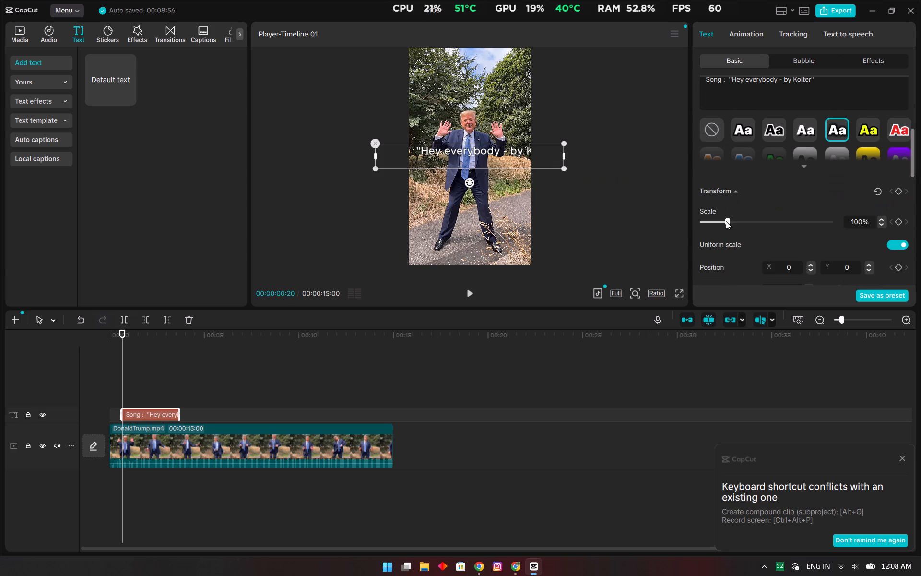
drag(726, 221, 715, 221)
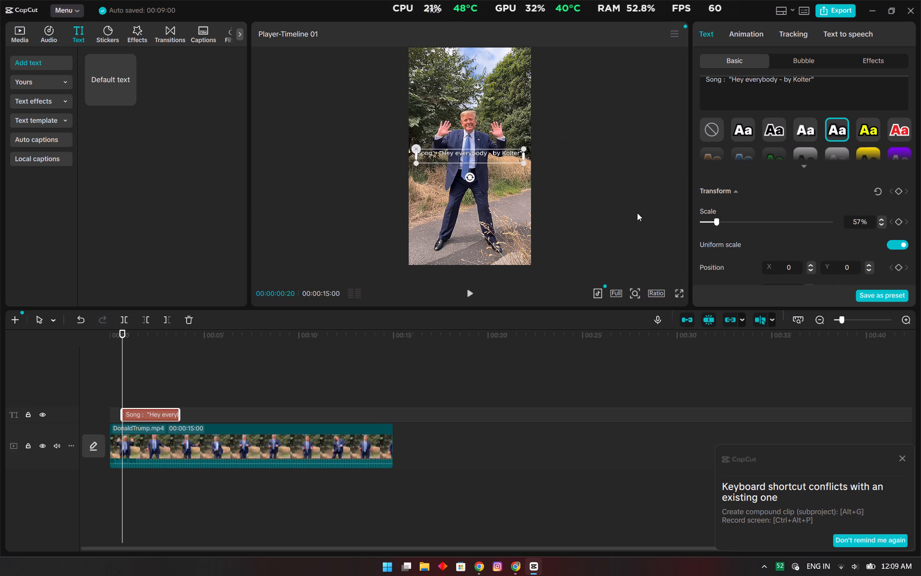
drag(471, 156, 473, 96)
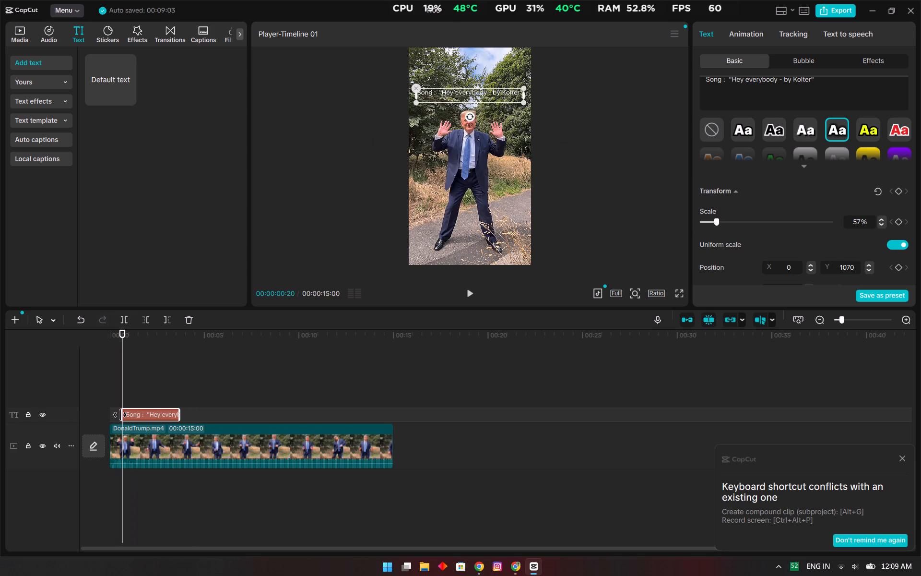
Extend the song text clip to span the whole DonaldTrump.mp4 clip and check the frame at about 8 seconds.
drag(120, 415, 96, 410)
drag(178, 411, 225, 411)
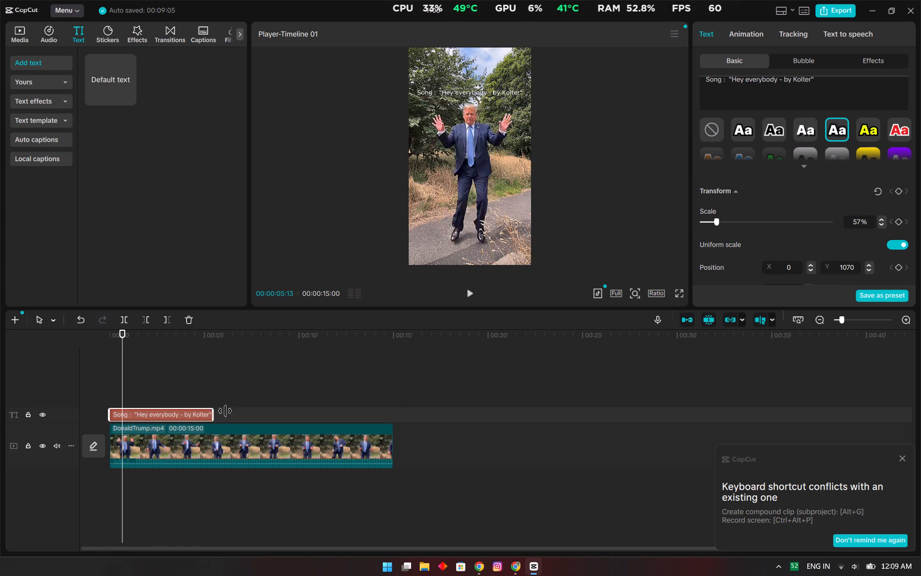
drag(225, 411, 392, 411)
drag(132, 331, 266, 340)
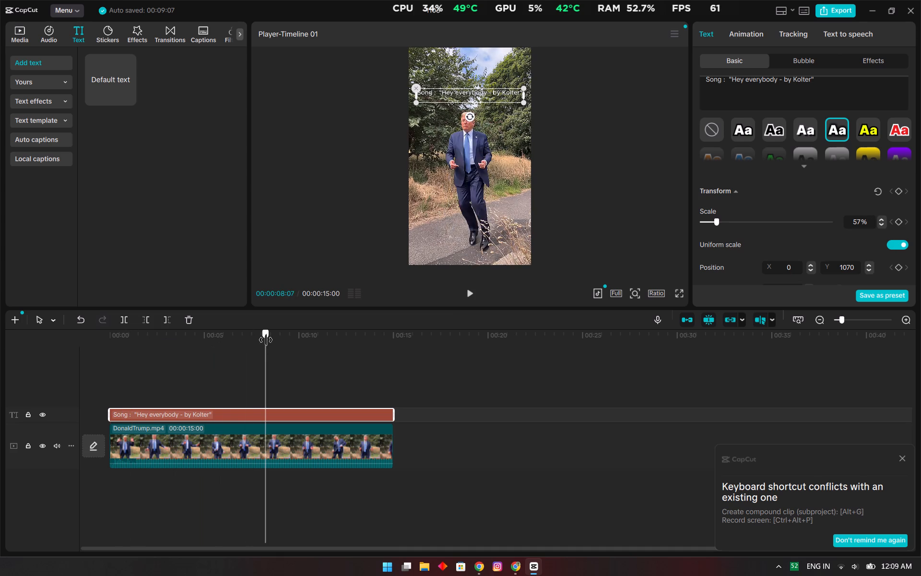
Export the video as 1103(1) in 1080P, H.264 mp4 at 30fps, and return to Chrome.
click(848, 9)
click(587, 470)
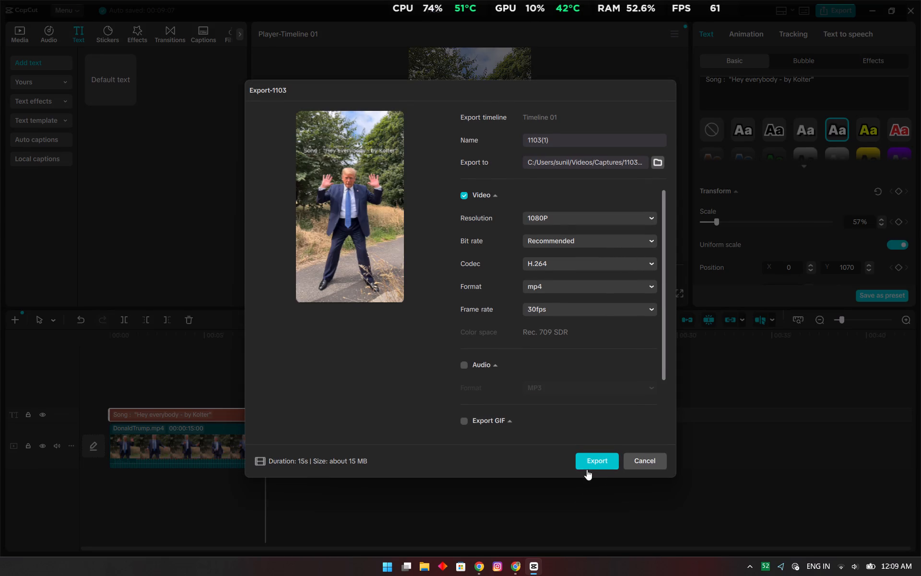
click(589, 460)
click(635, 455)
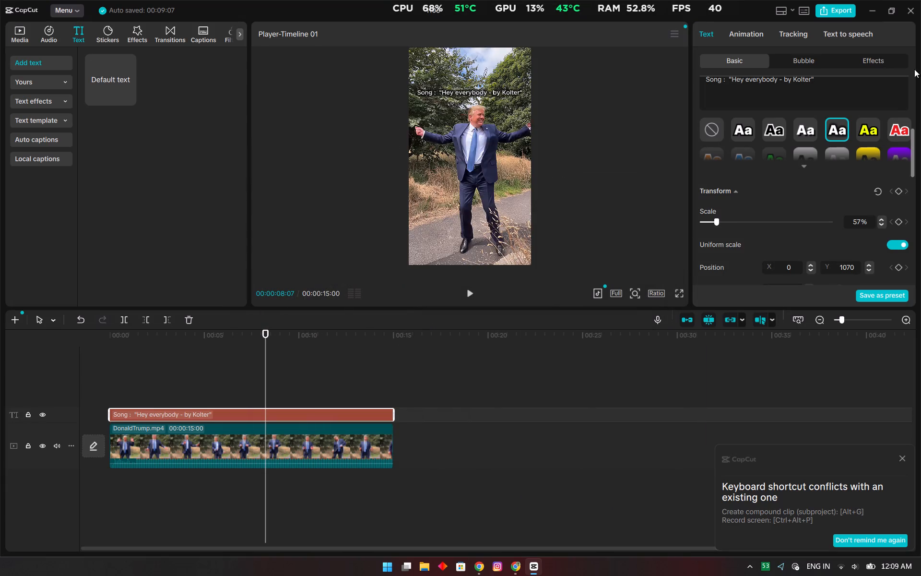
click(876, 16)
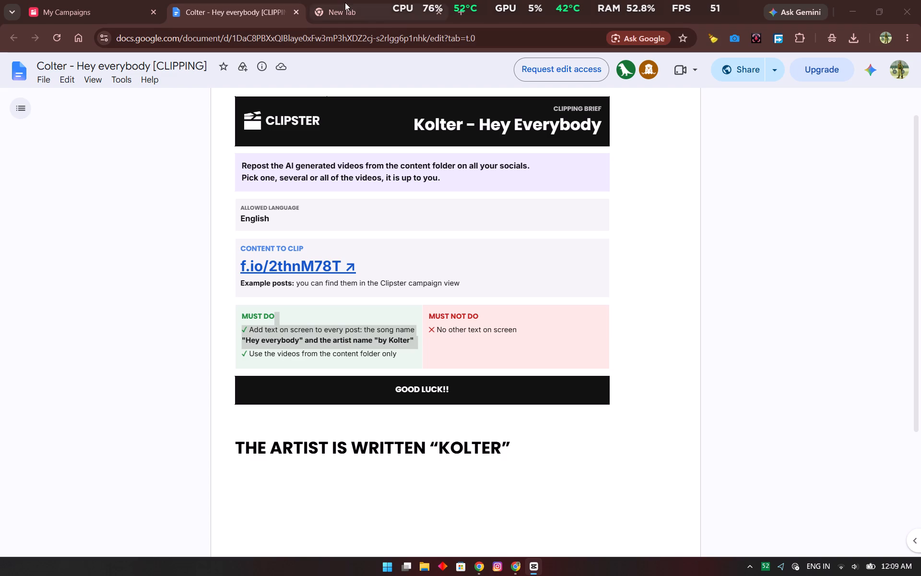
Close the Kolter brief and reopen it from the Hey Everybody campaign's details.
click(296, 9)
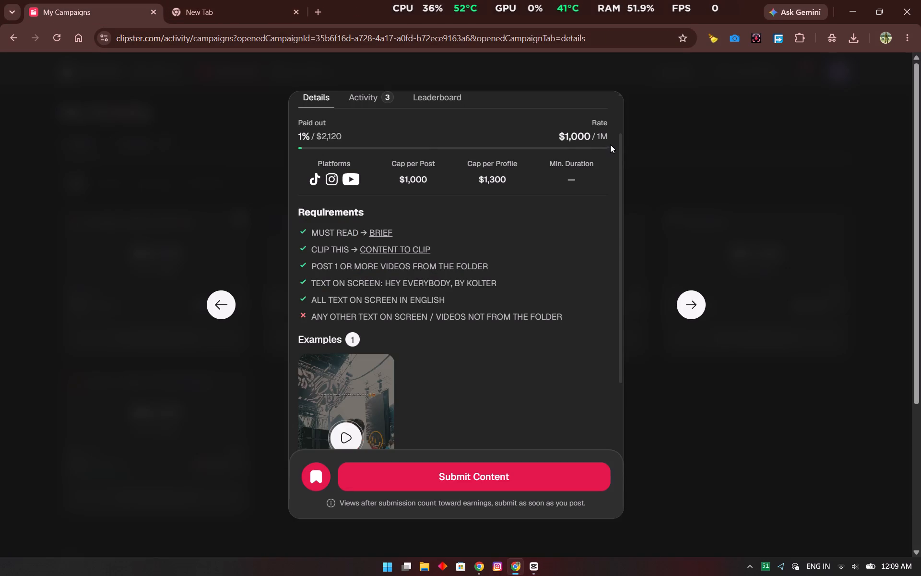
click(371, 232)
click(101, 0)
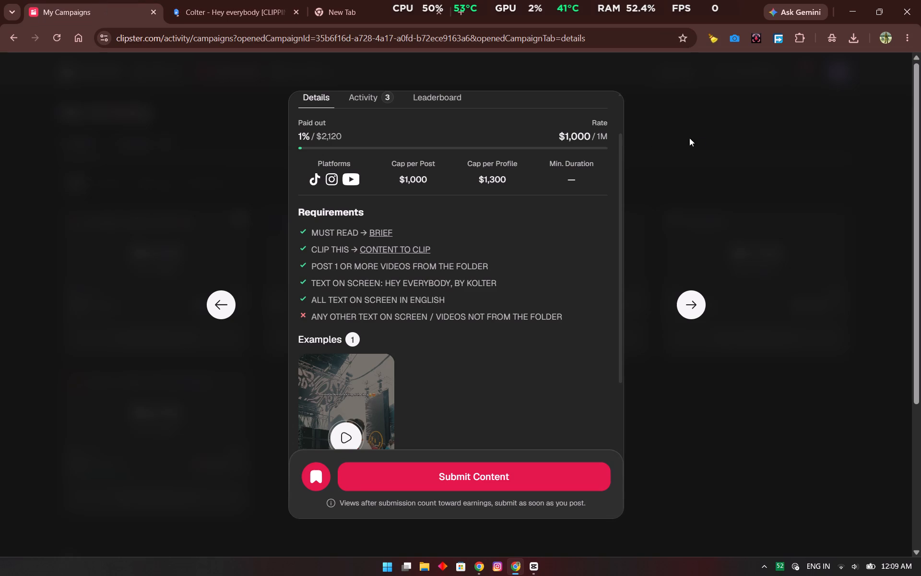
Close the Kolter brief and open the brief from the Mahalia - Live at Blue Note [CLIPPING] campaign's details.
click(702, 138)
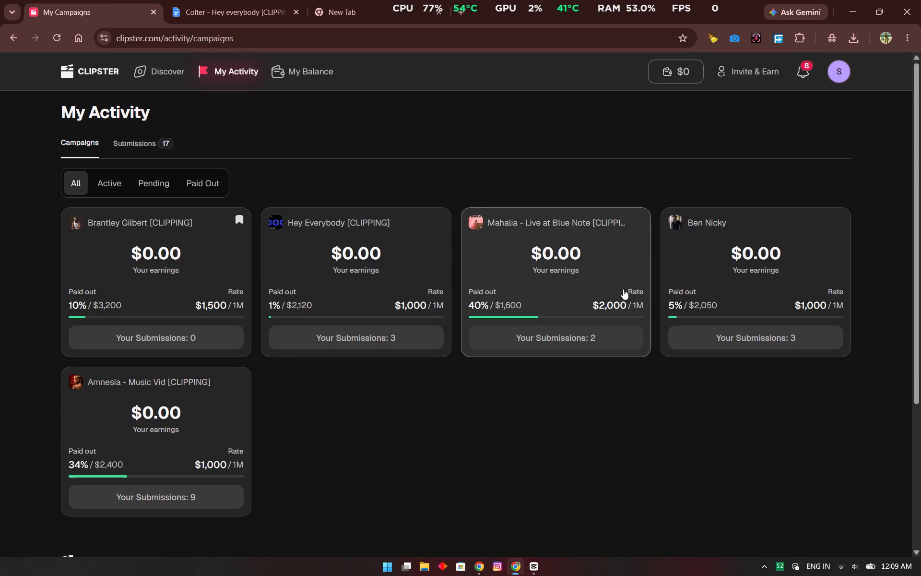
click(556, 265)
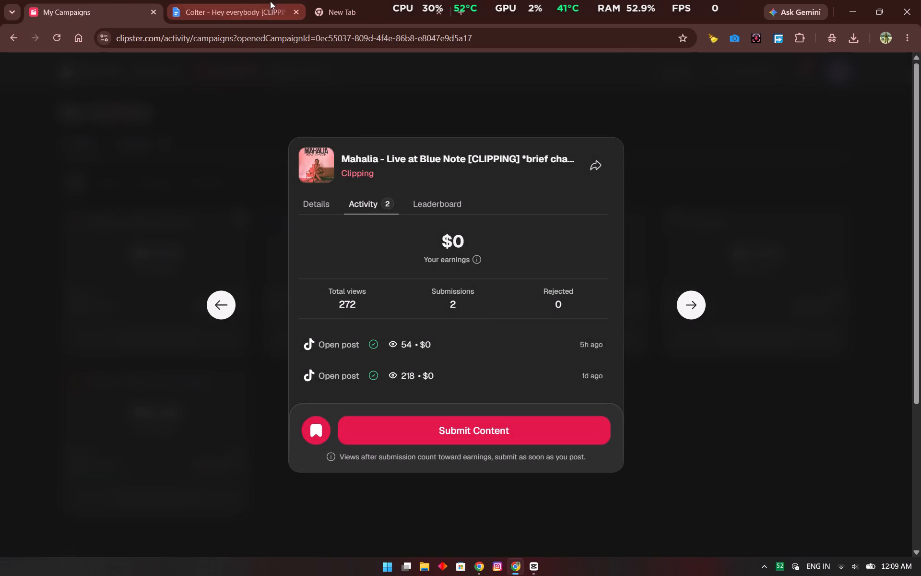
click(283, 6)
click(296, 12)
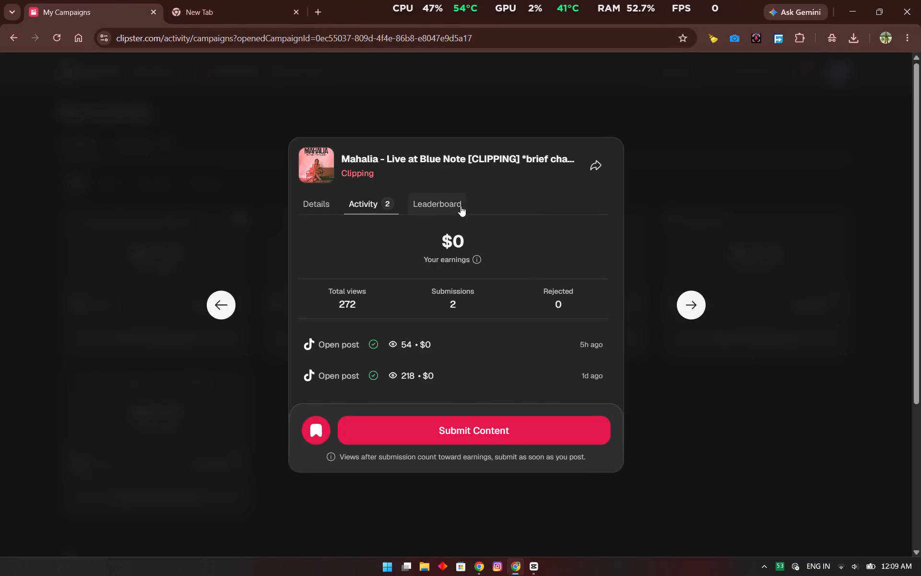
click(312, 195)
click(378, 323)
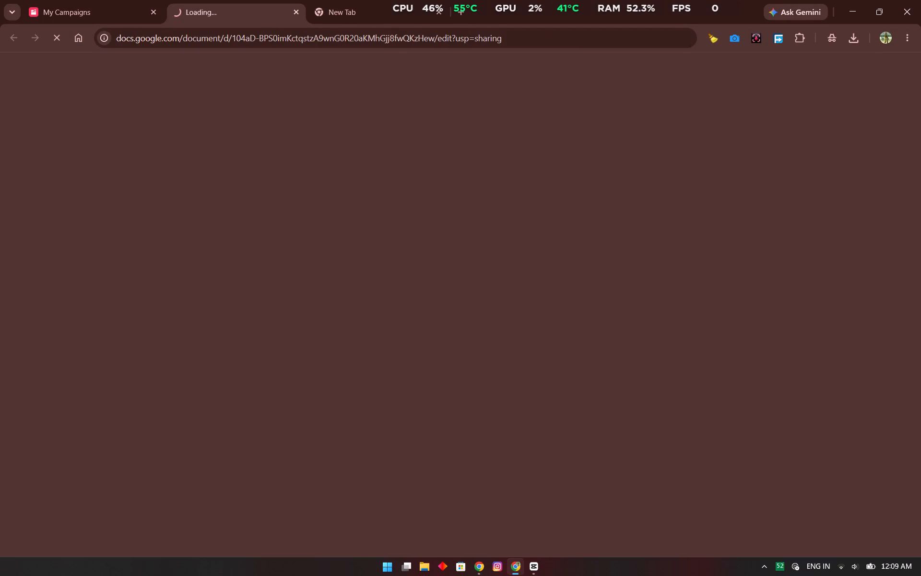
Connect the Free VPN for Chrome extension from the new tab.
click(319, 12)
click(794, 36)
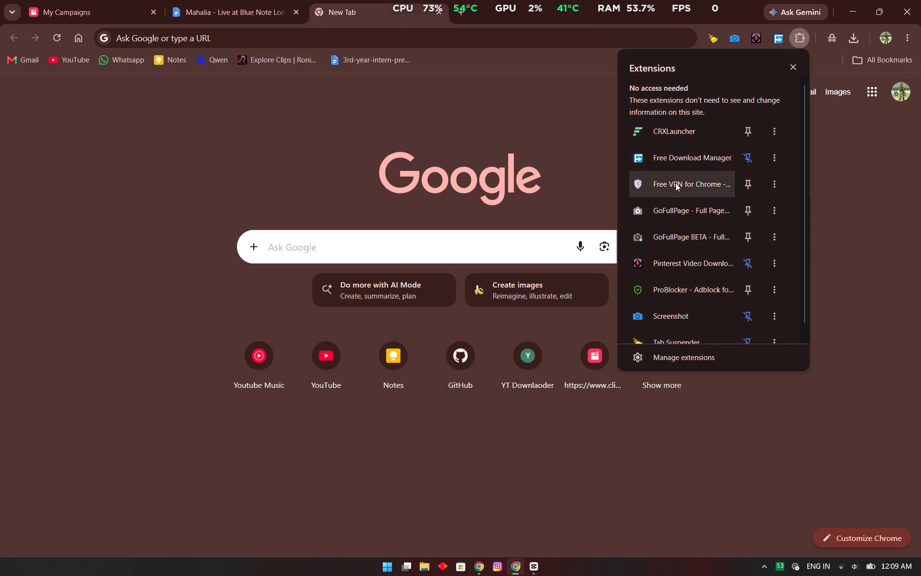
click(674, 183)
click(675, 154)
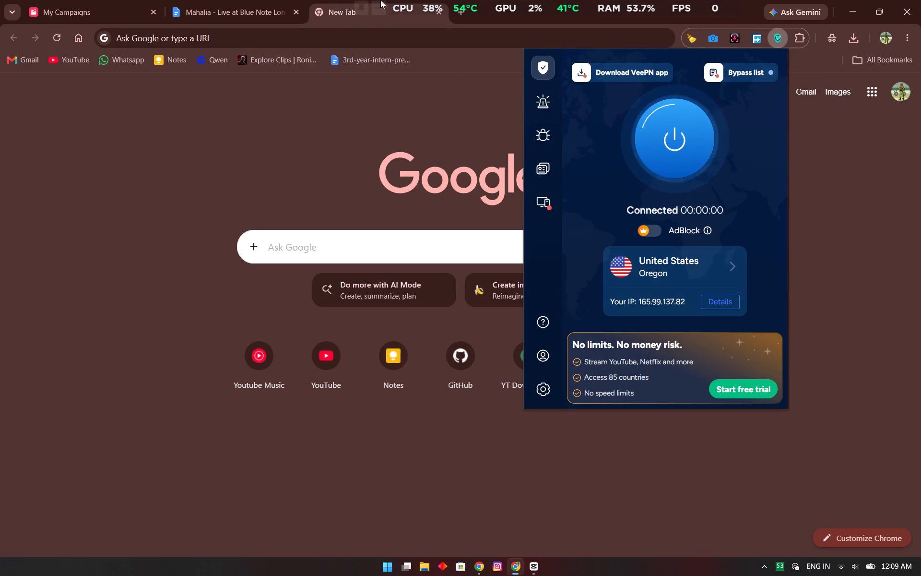
Open the account's TikTok profile page in the new browser tab.
click(238, 35)
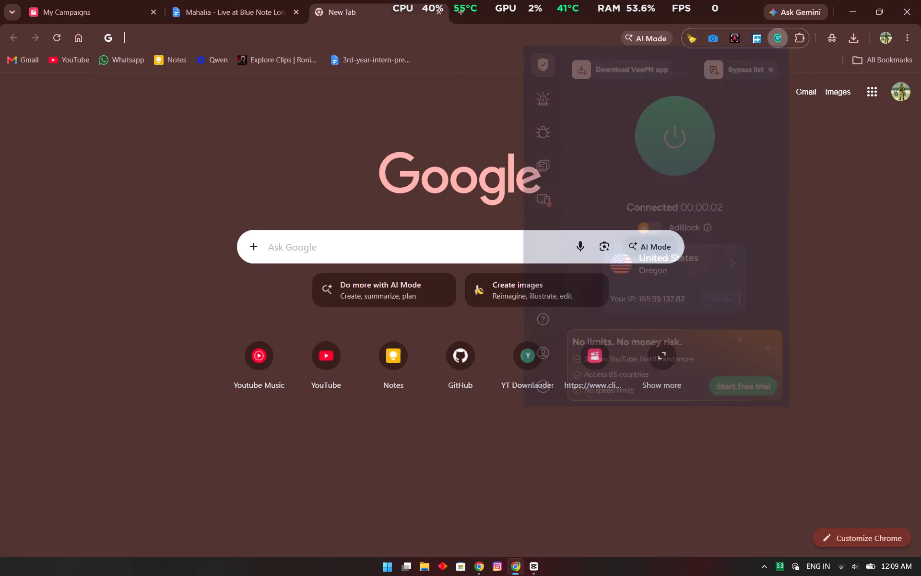
key(t)
click(224, 60)
click(214, 0)
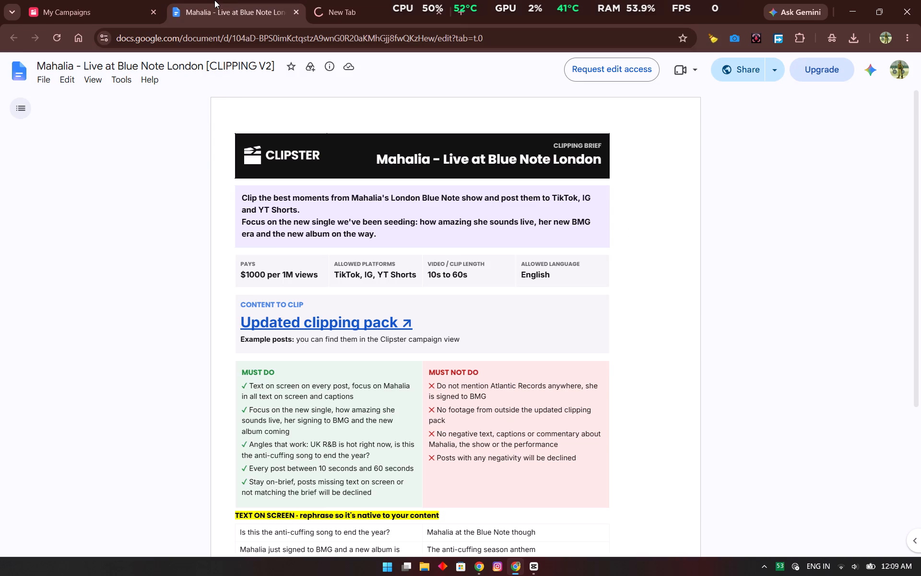
click(356, 0)
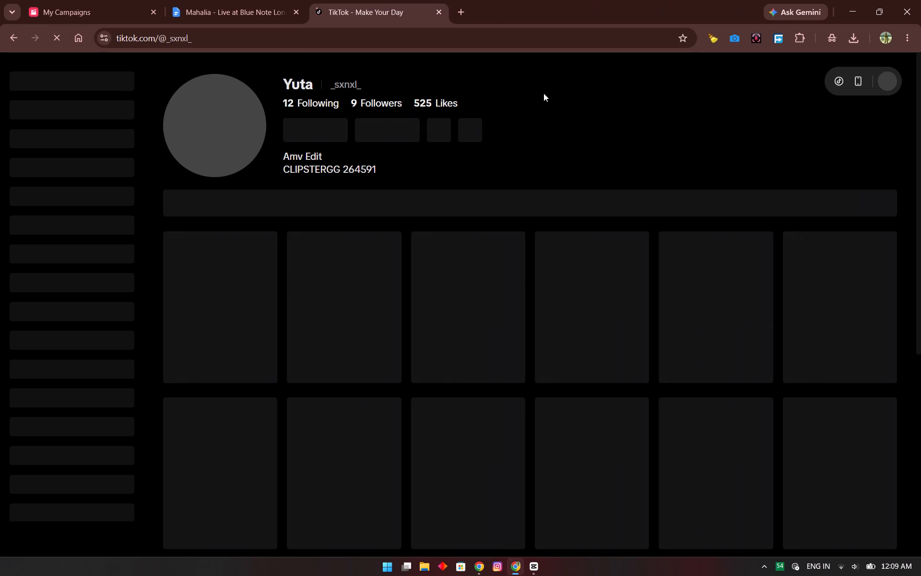
click(530, 574)
click(525, 573)
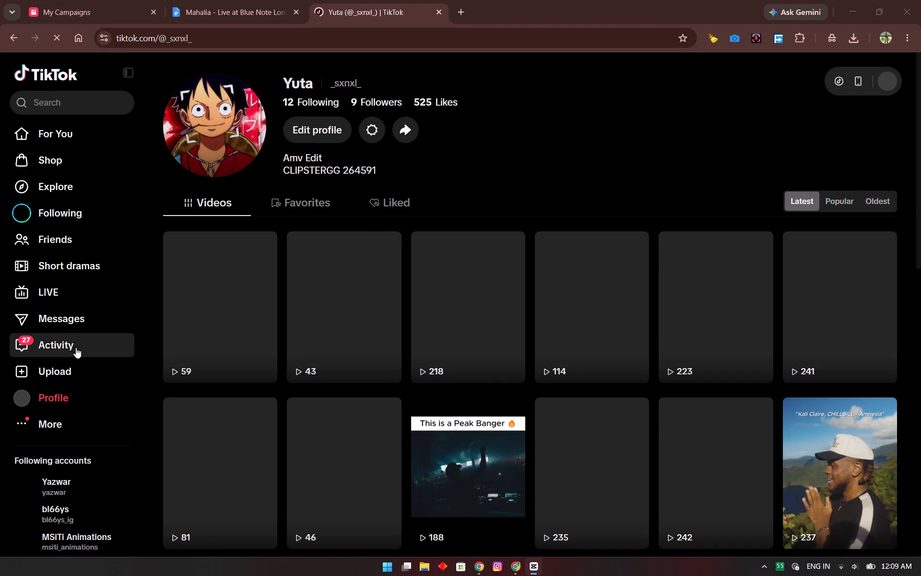
Start a TikTok video upload and choose 1103.mp4 from the Captures folder in Videos.
click(169, 385)
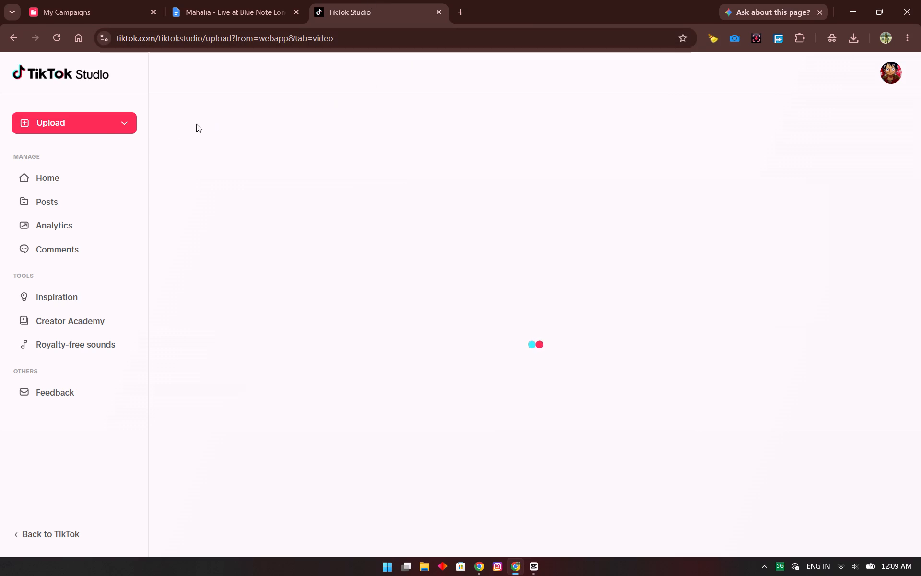
click(189, 0)
click(430, 0)
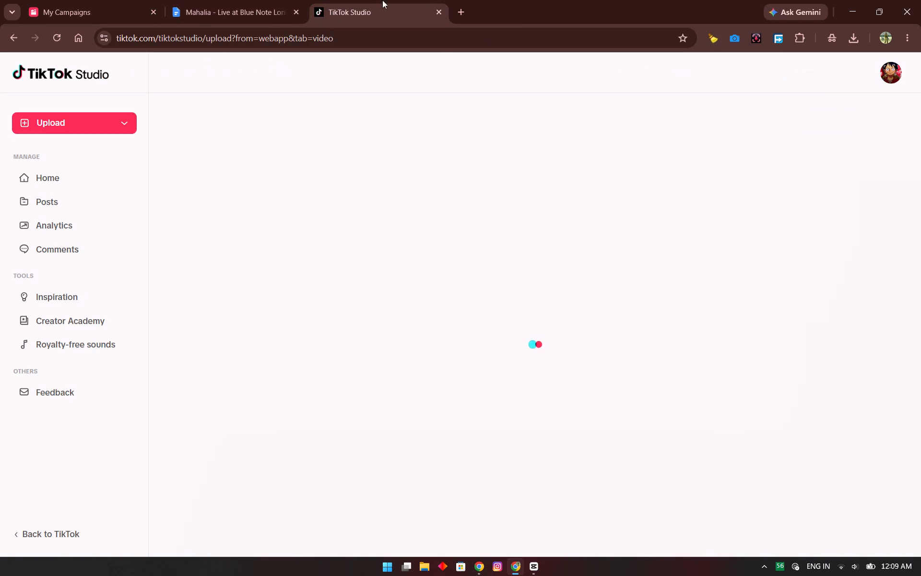
click(594, 327)
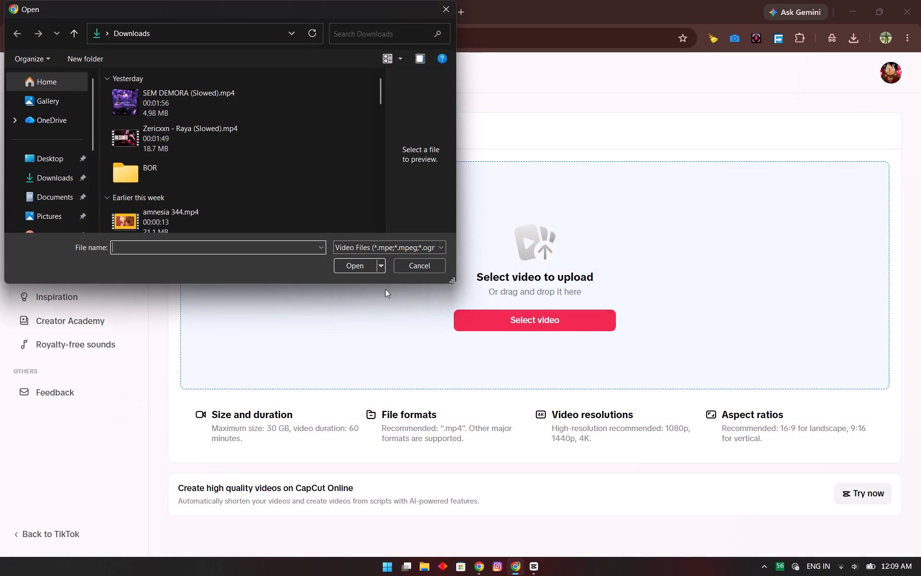
scroll(55, 225, down, 1)
click(47, 191)
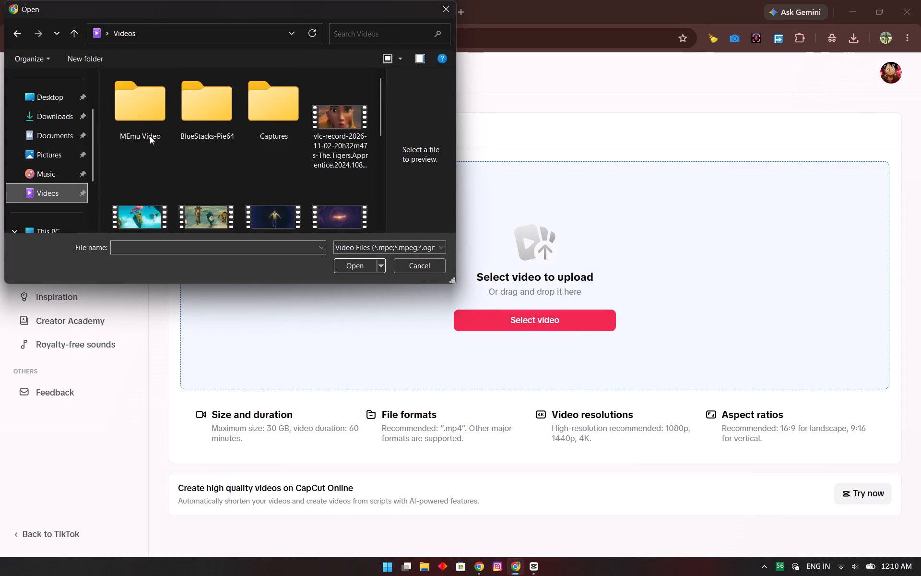
double_click(263, 89)
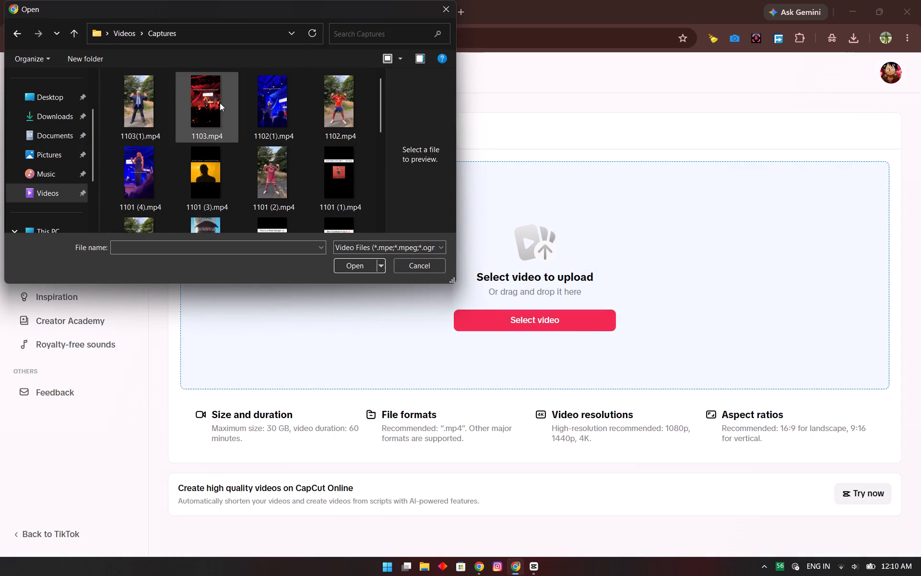
double_click(201, 99)
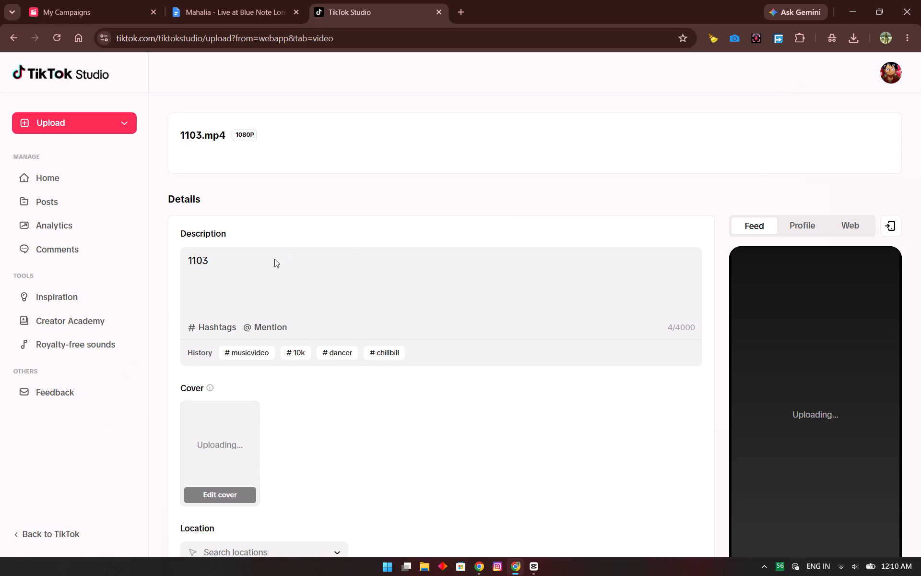
Replace the 1103.mp4 description with "The anti-cuffing season anthem", copied from the Mahalia brief's on-screen text suggestions.
drag(264, 267, 176, 252)
click(245, 16)
scroll(401, 274, down, 4)
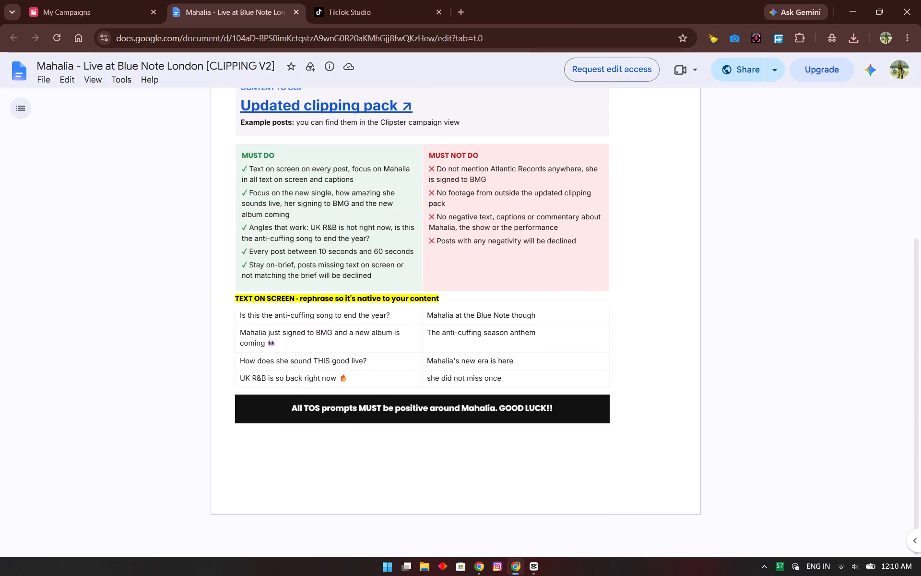
drag(425, 333, 537, 330)
key(ctrl+c)
click(329, 0)
drag(243, 267, 133, 261)
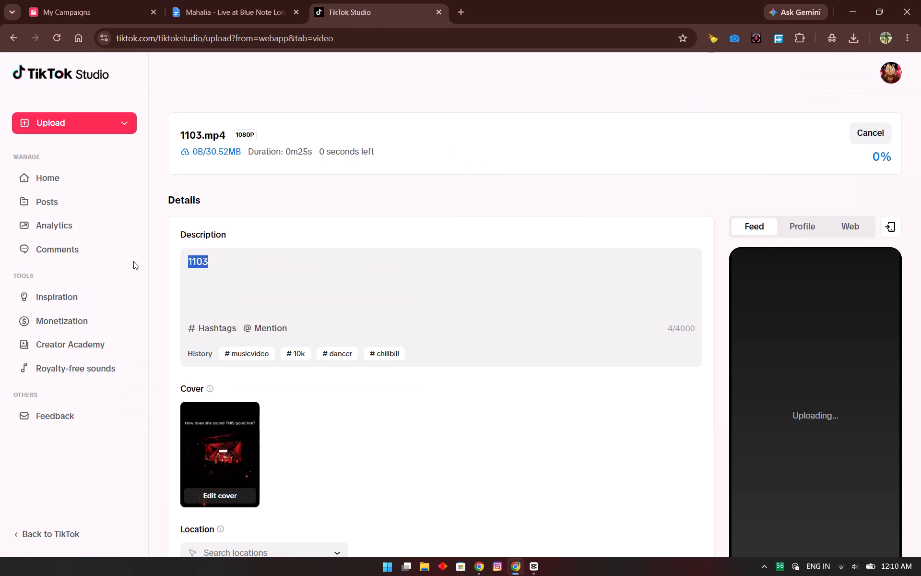
key(ctrl+v)
key(space)
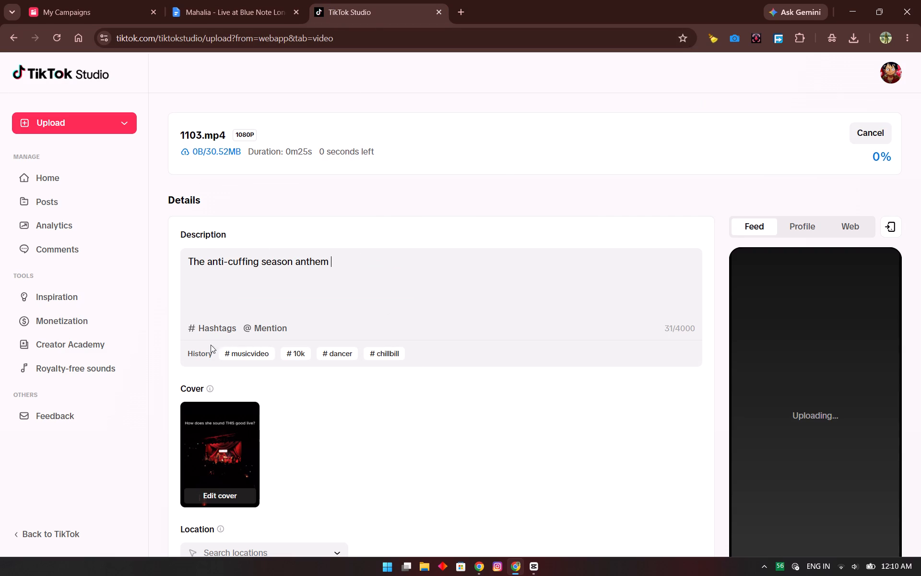
Add the hashtags #musicvideo #dancer #10k #song #top #viral #live #performance to the 1103.mp4 description.
click(235, 352)
drag(330, 358, 347, 408)
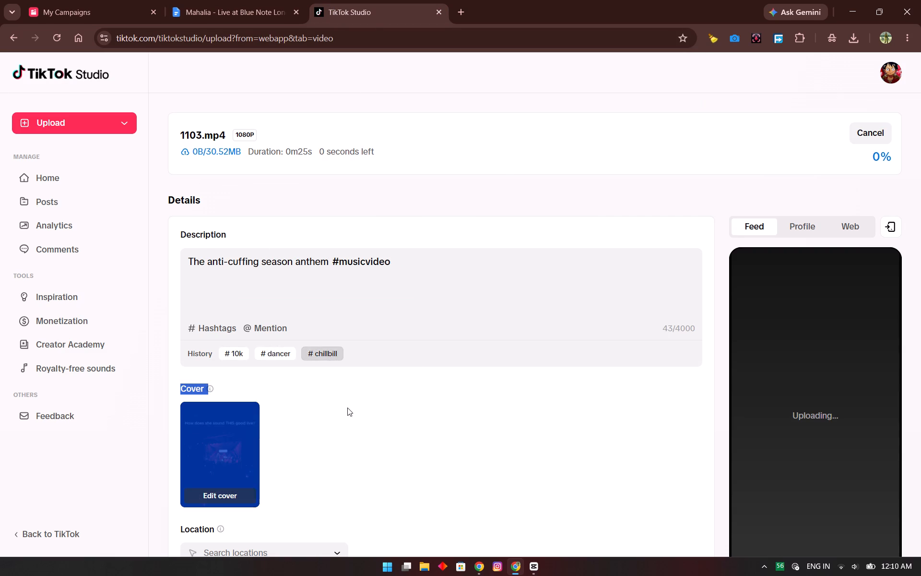
drag(347, 408, 348, 410)
click(283, 353)
click(228, 353)
text(#sp)
key(BackSpace)
text(oj)
key(BackSpace)
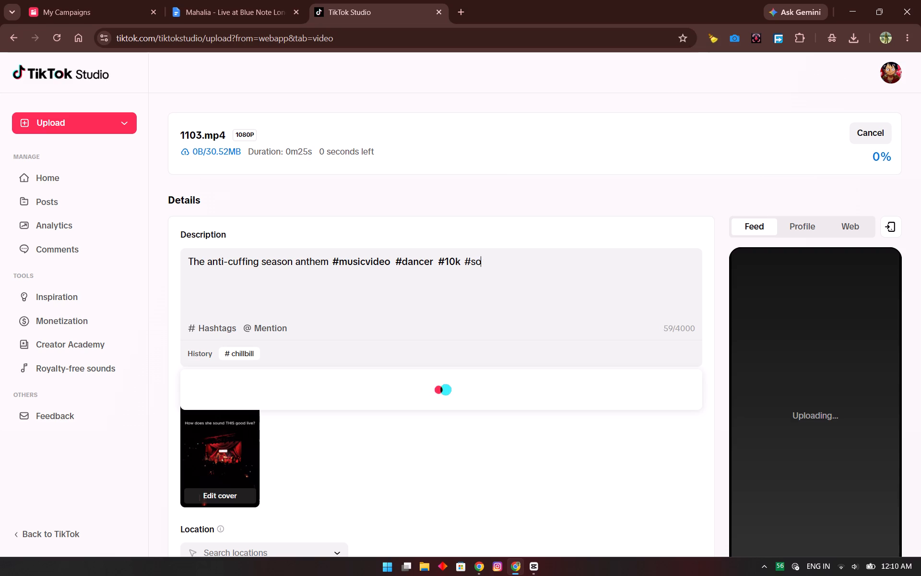
text(ng #top #viral #live #performance)
click(442, 326)
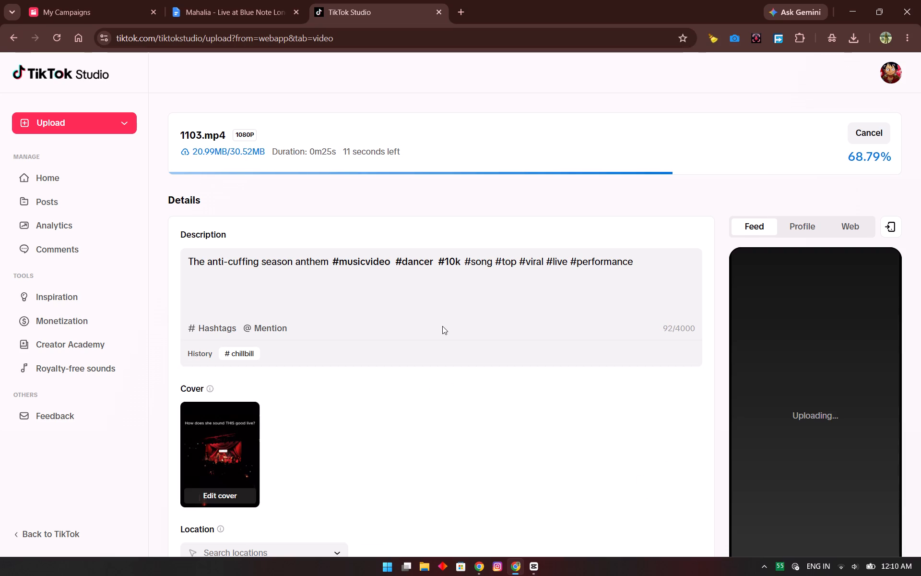
Publish the 1103.mp4 video once its upload finishes.
scroll(445, 323, down, 5)
click(505, 300)
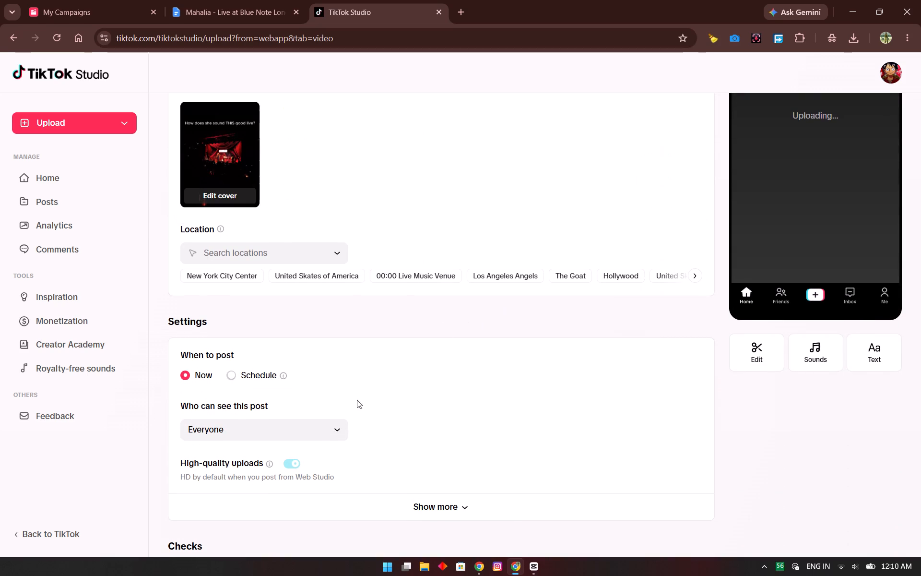
scroll(357, 400, down, 5)
scroll(356, 396, up, 11)
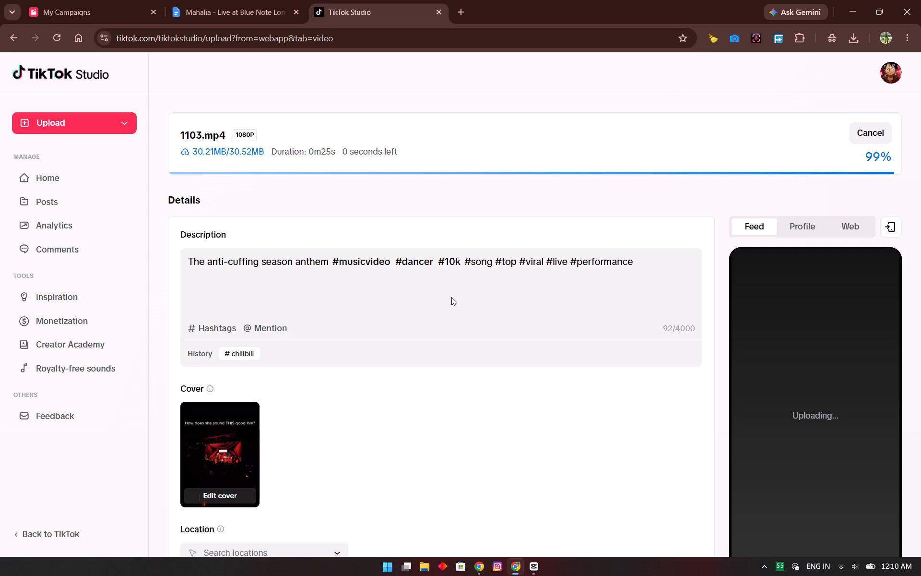
scroll(393, 300, down, 5)
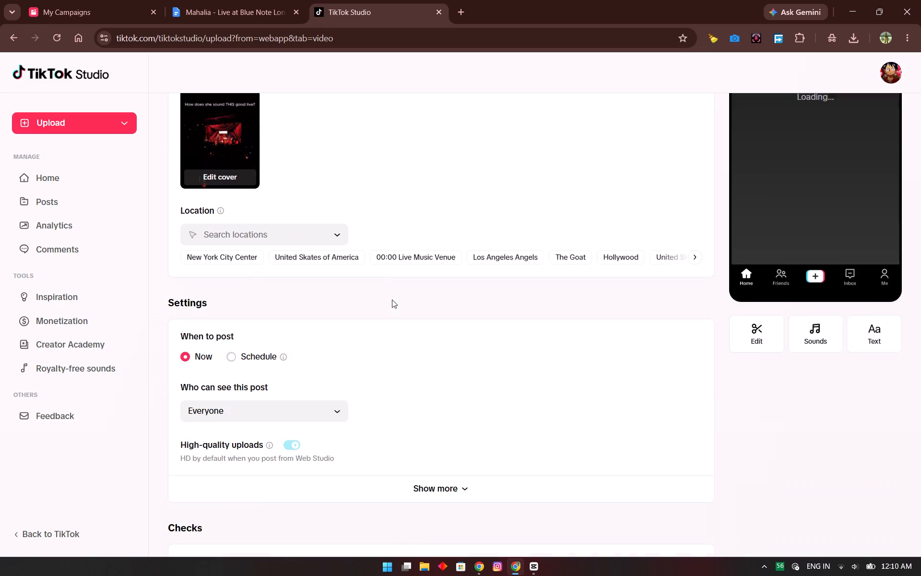
scroll(392, 300, down, 6)
click(236, 495)
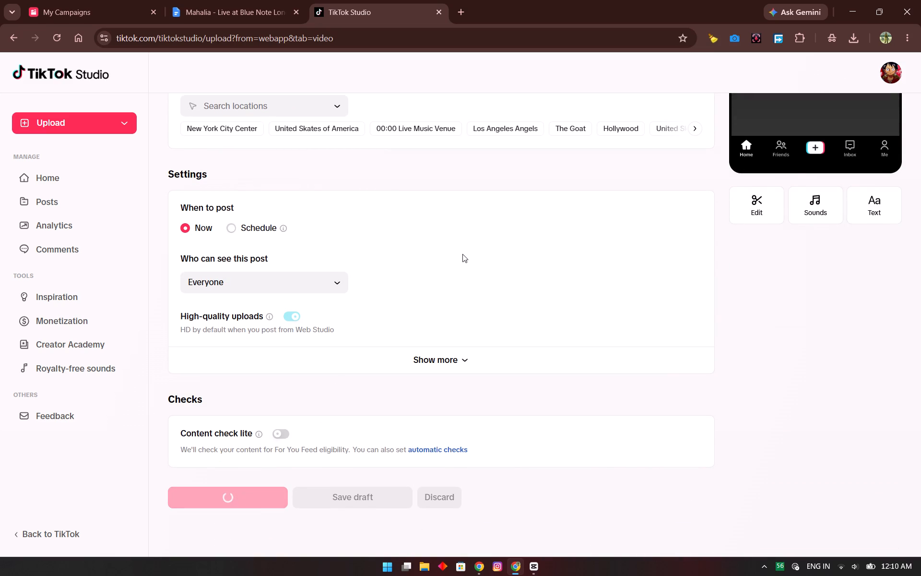
scroll(512, 264, up, 1)
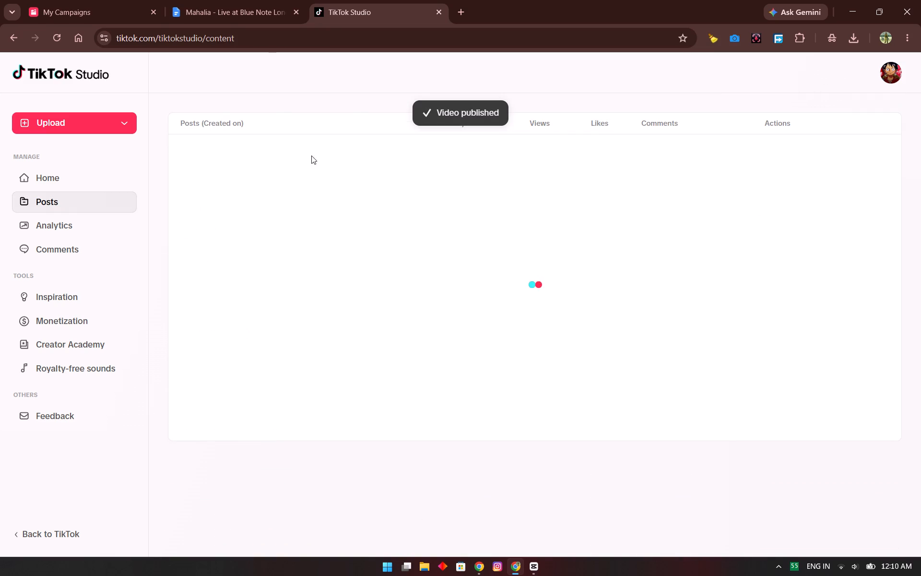
Start another video upload in TikTok Studio and choose 1103(1).mp4 from the Captures folder.
click(228, 0)
click(358, 0)
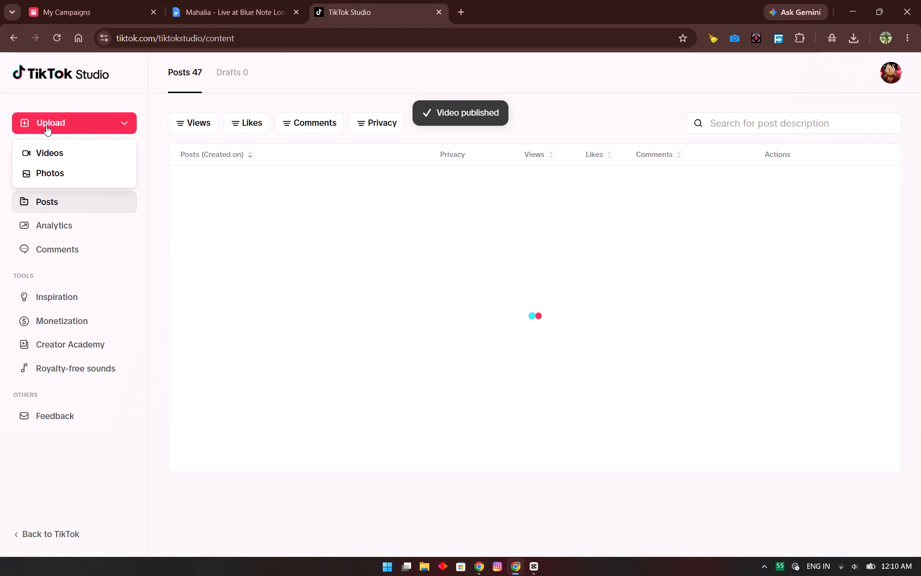
click(61, 154)
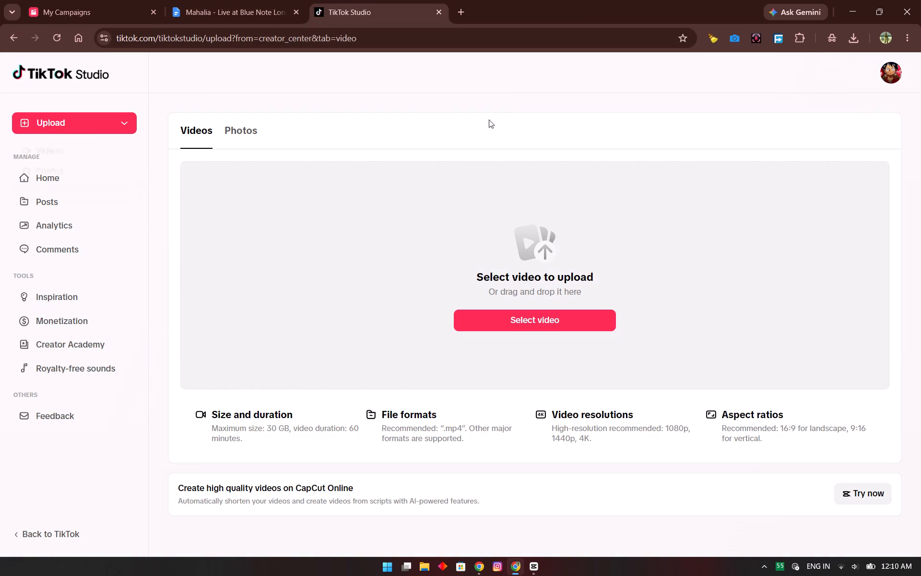
click(524, 320)
double_click(134, 97)
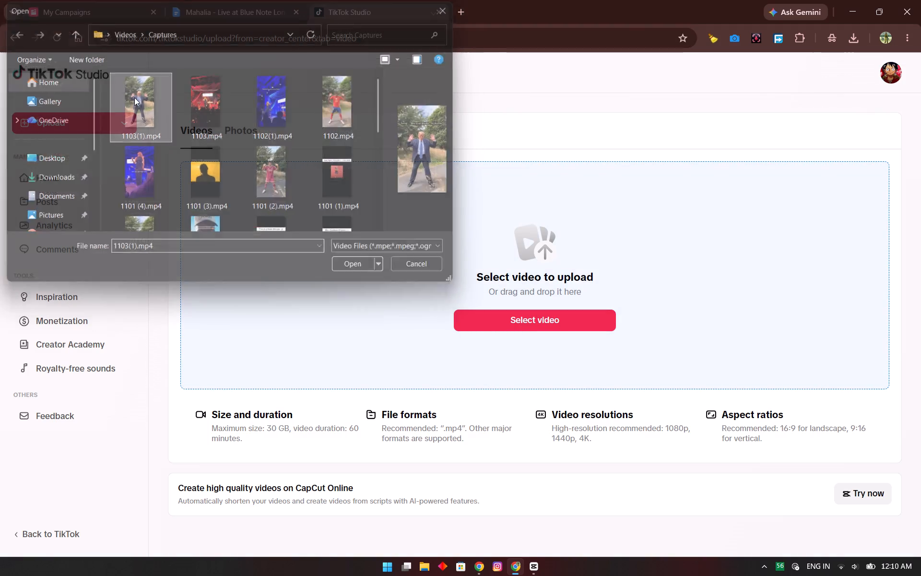
Replace the 1103(1).mp4 description with "BRO GOT VIBES WITH SONG !!".
drag(269, 265, 96, 255)
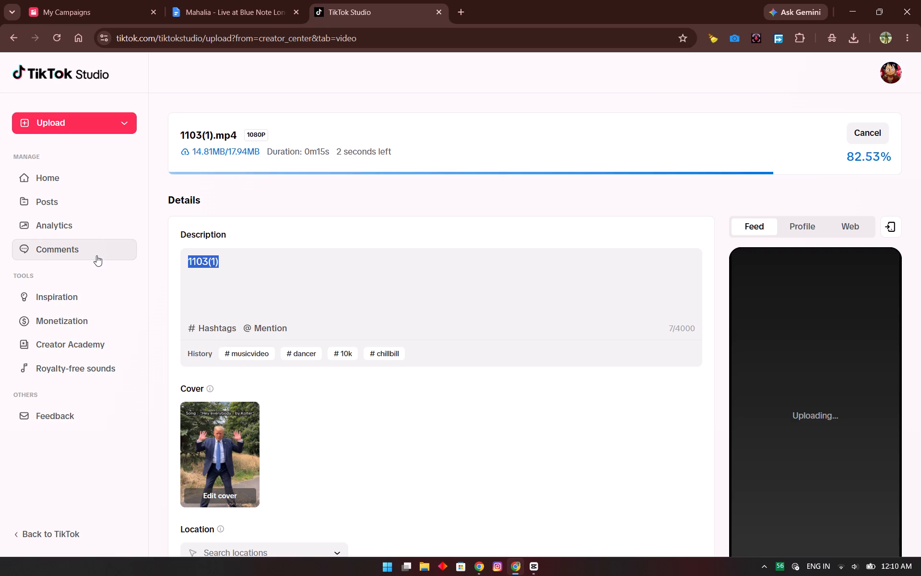
key(space)
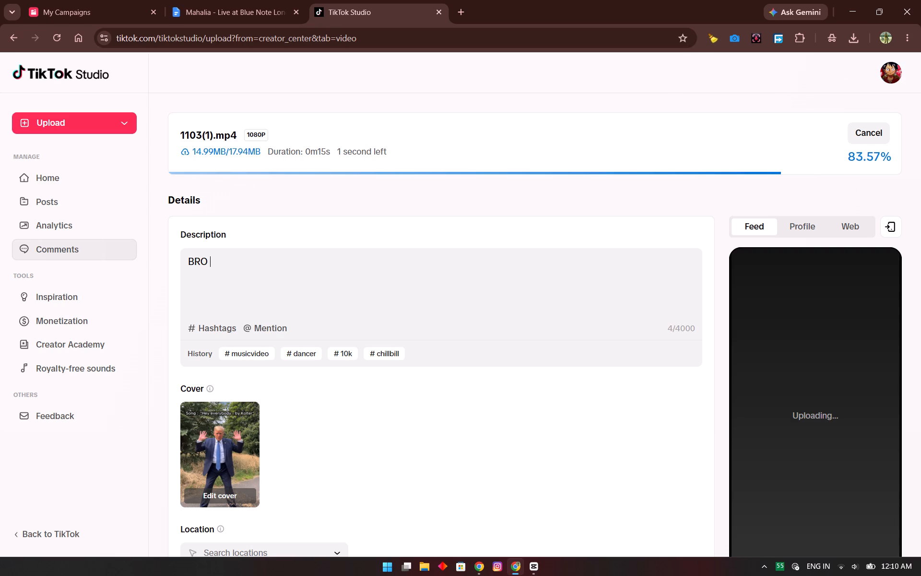
text(i)
key(BackSpace)
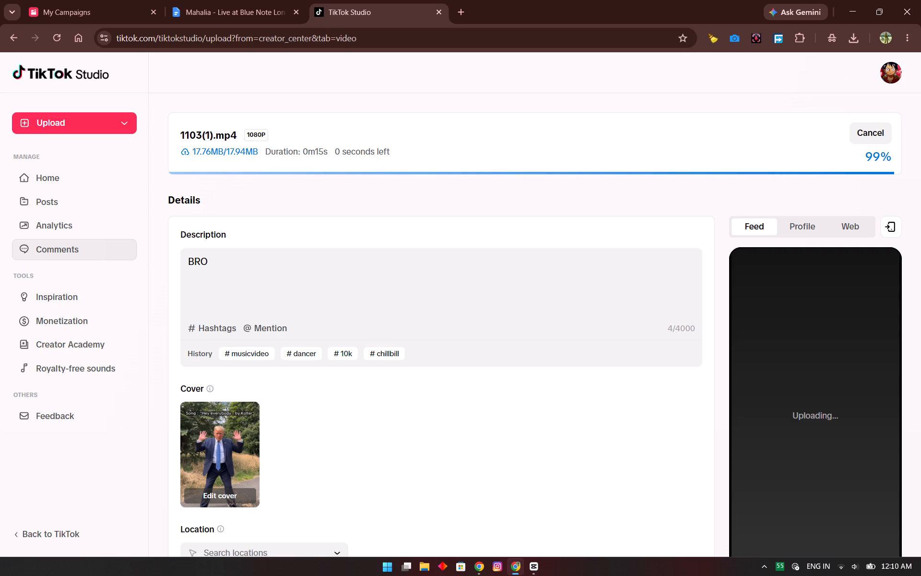
text(GOT VIBED)
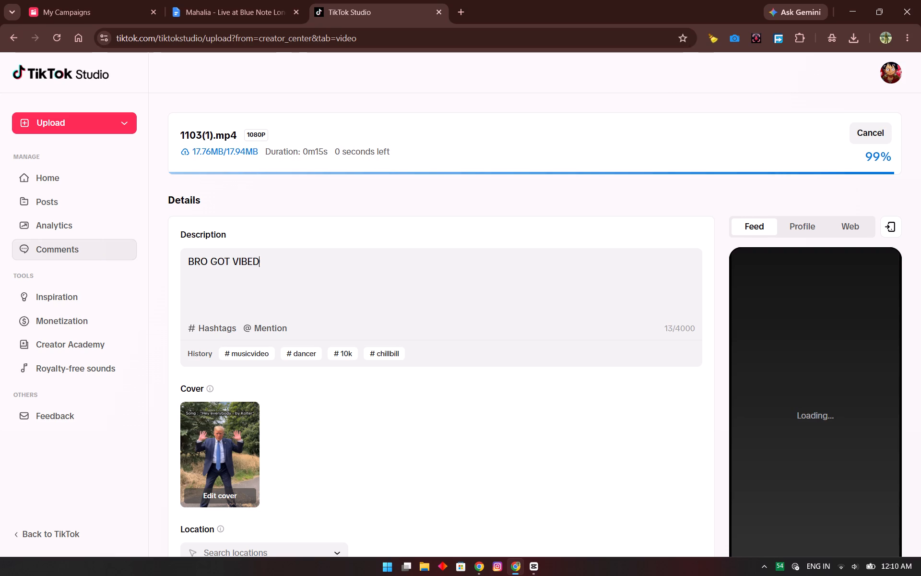
key(BackSpace)
text(S)
key(space)
text(WITH SONG)
key(space)
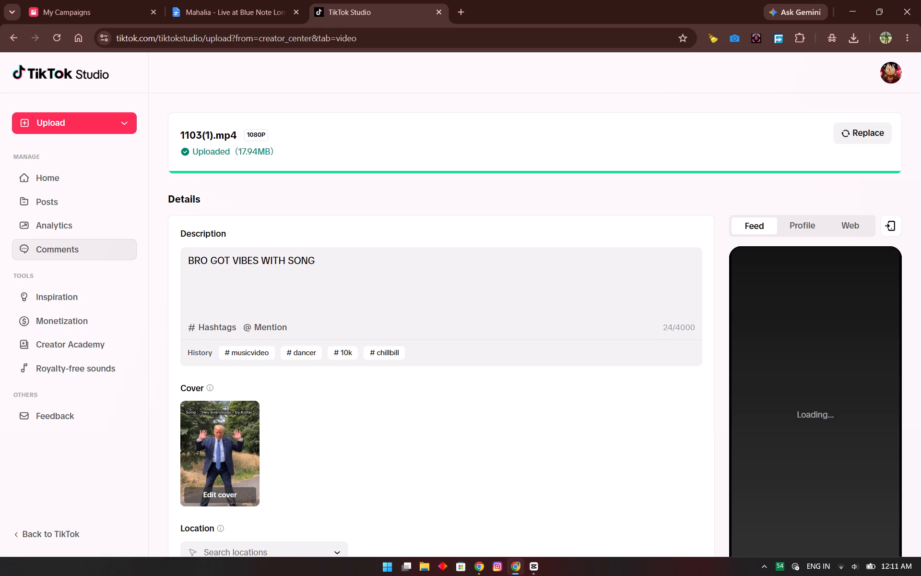
text(!!)
key(space)
Add the hashtags #musicvideo #10k #dancer #song #top #music to the 1103(1).mp4 description.
click(230, 359)
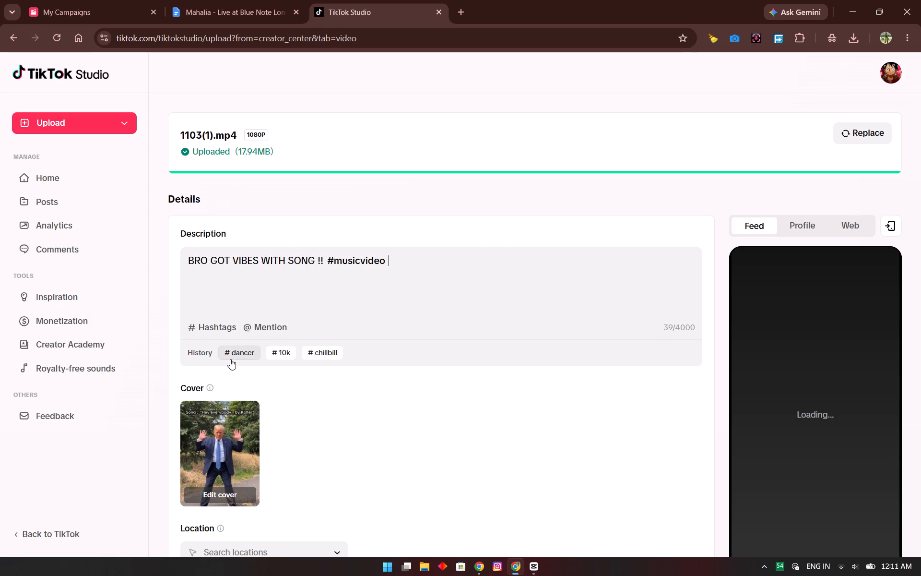
click(282, 358)
click(239, 356)
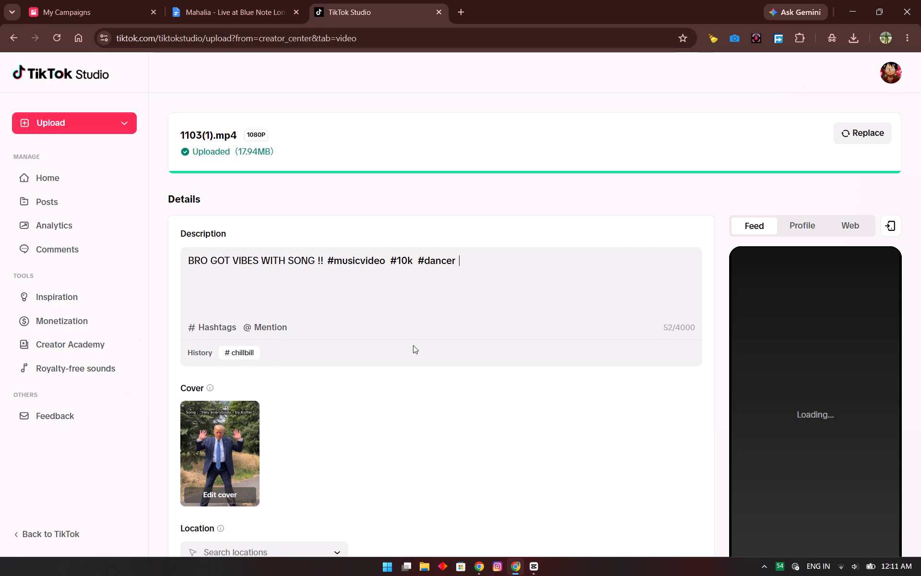
text(#SON)
key(BackSpace)
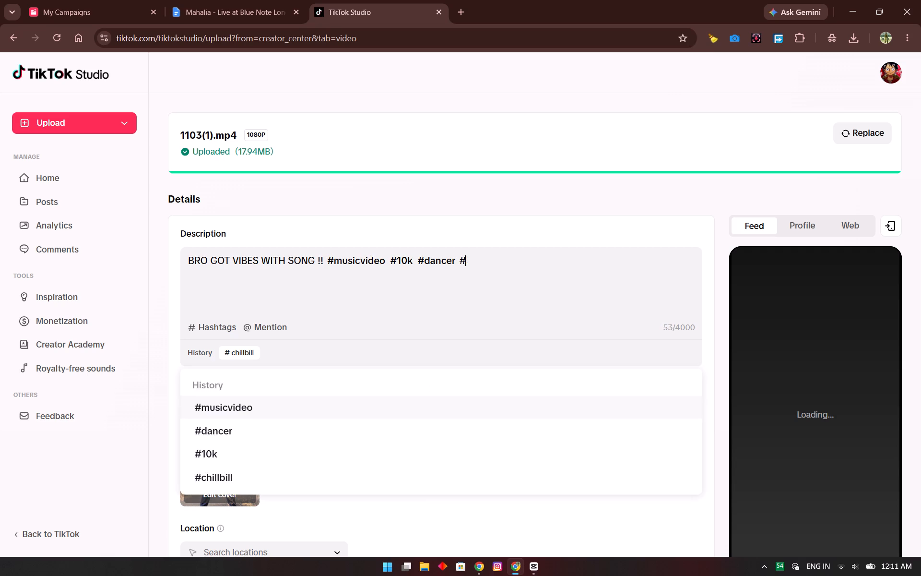
text(song #top #)
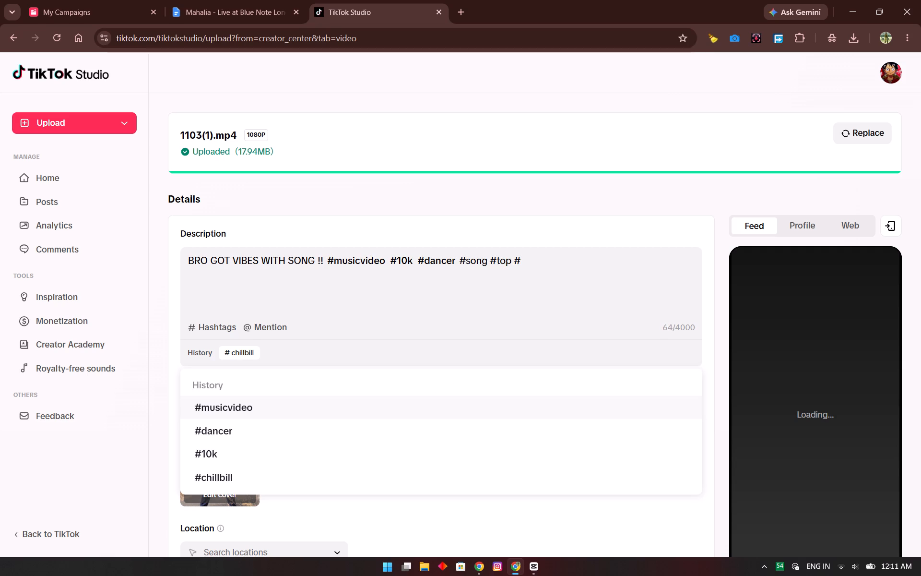
text(son)
key(BackSpace)
key(BackSpace)
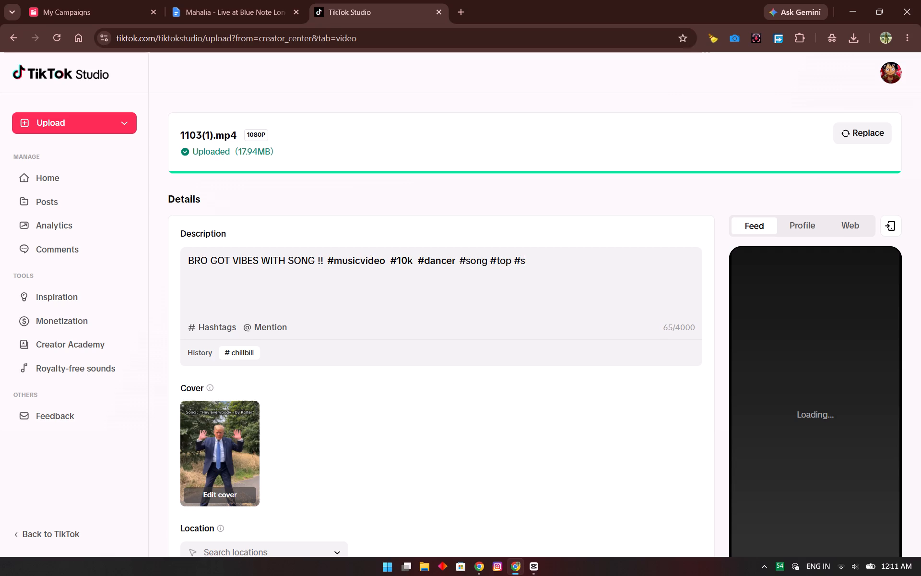
key(m)
key(BackSpace)
key(BackSpace)
text(music)
click(532, 184)
Publish the 1103(1).mp4 video on TikTok with its finished description.
scroll(534, 180, down, 6)
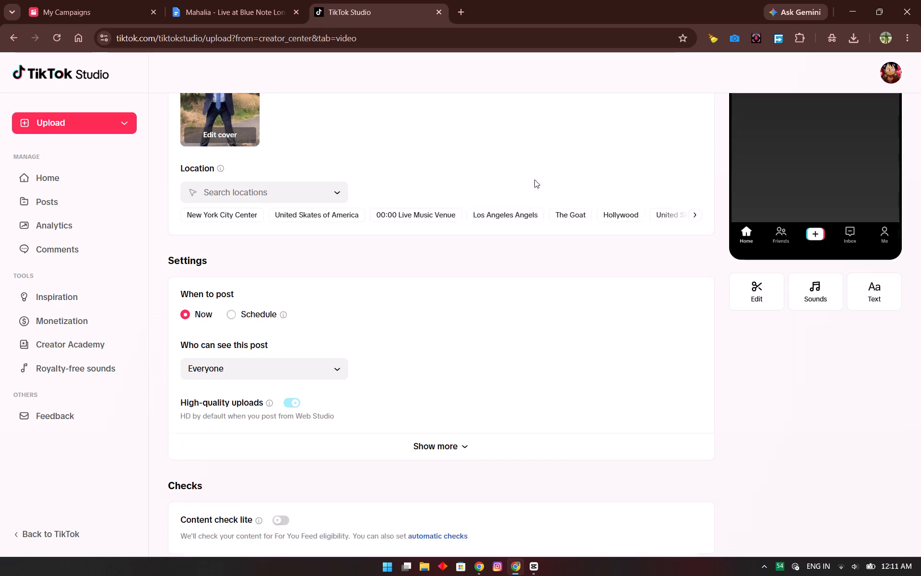
scroll(534, 180, down, 6)
click(250, 499)
Submit the "The anti-cuffing season anthem" TikTok post to Clipster's Mahalia - Live at Blue Note campaign and close the campaign window.
click(154, 0)
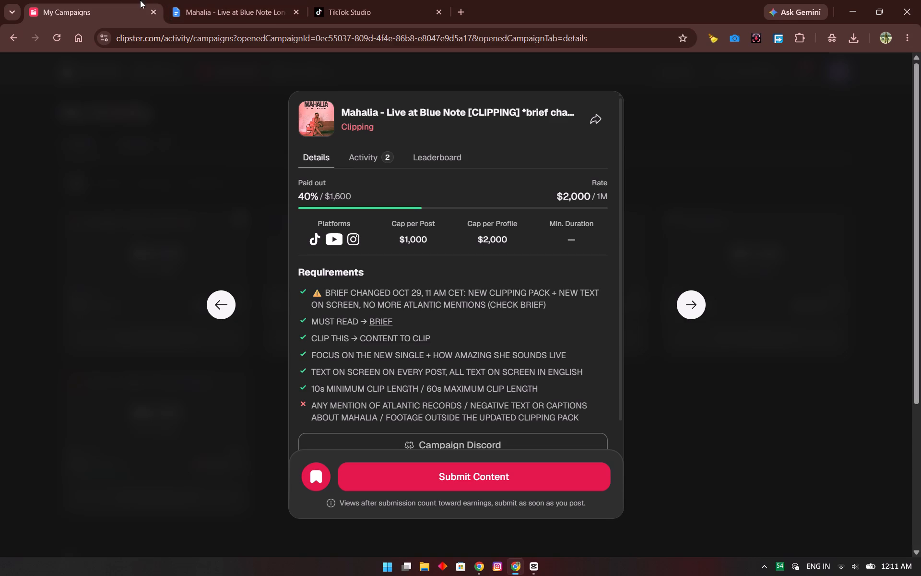
click(129, 0)
click(452, 478)
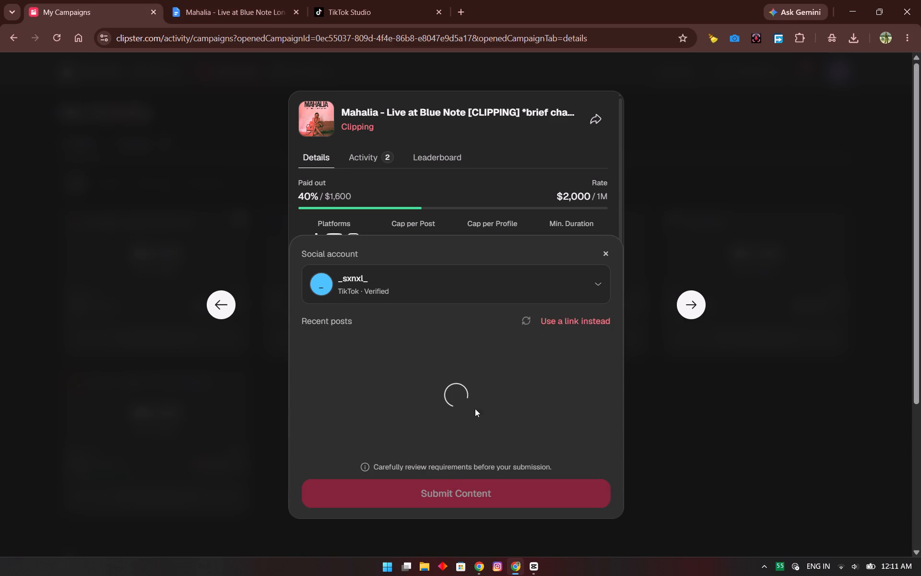
click(524, 319)
click(368, 0)
click(90, 0)
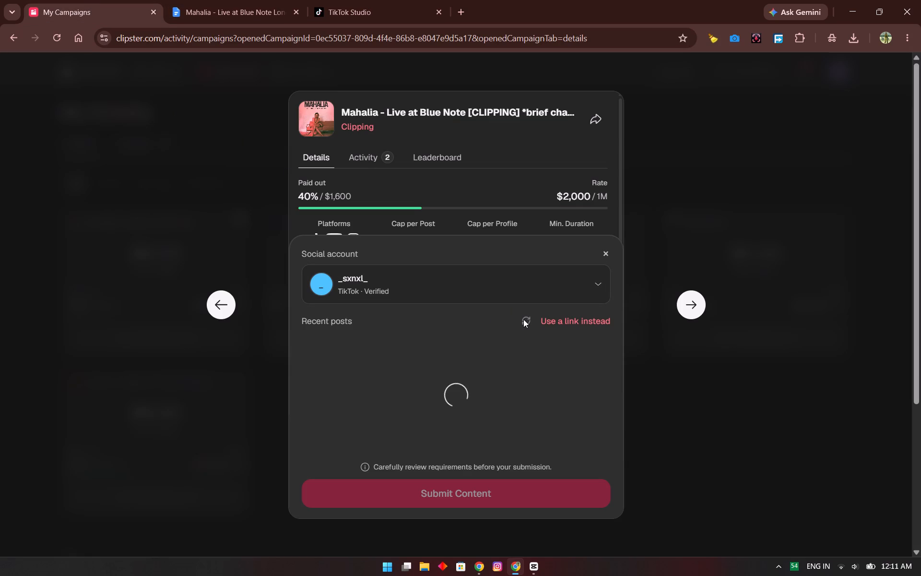
click(342, 368)
click(460, 497)
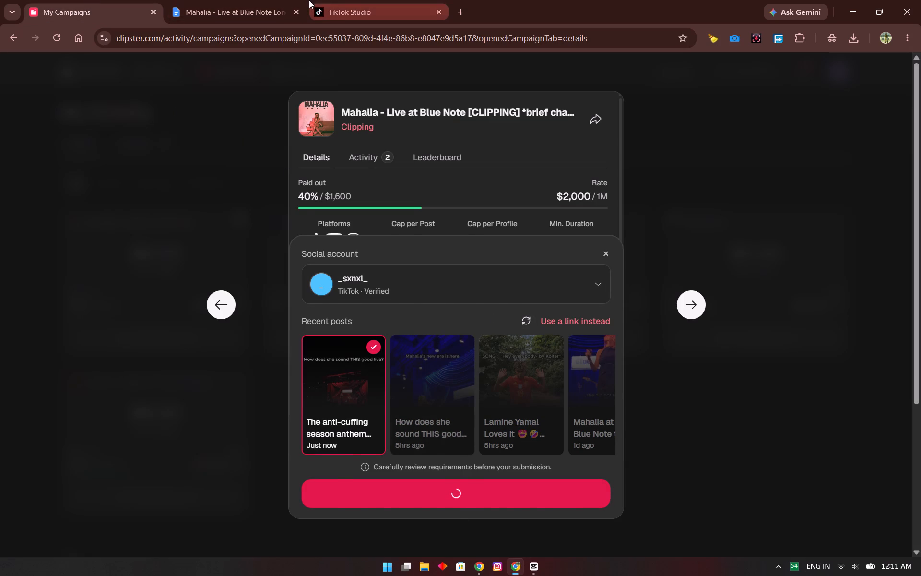
click(191, 151)
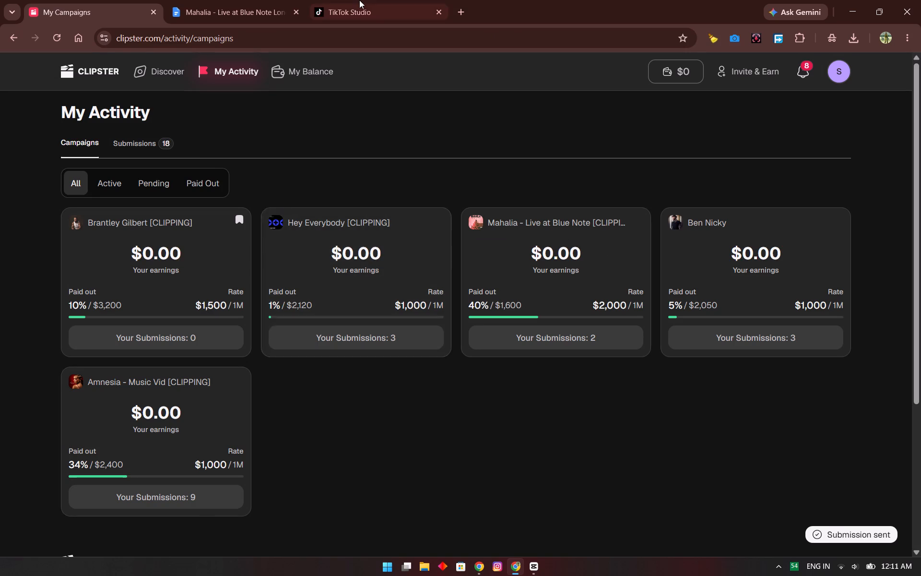
Open the Hey Everybody campaign's submission form, refresh its recent posts, and check the new video's status in TikTok Studio.
click(361, 0)
click(79, 0)
click(373, 222)
click(342, 0)
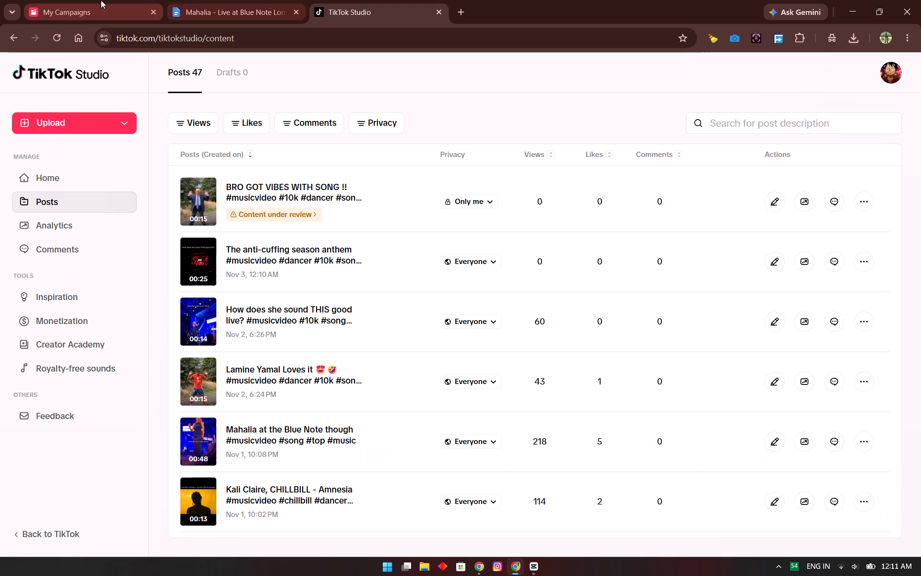
click(101, 0)
click(321, 181)
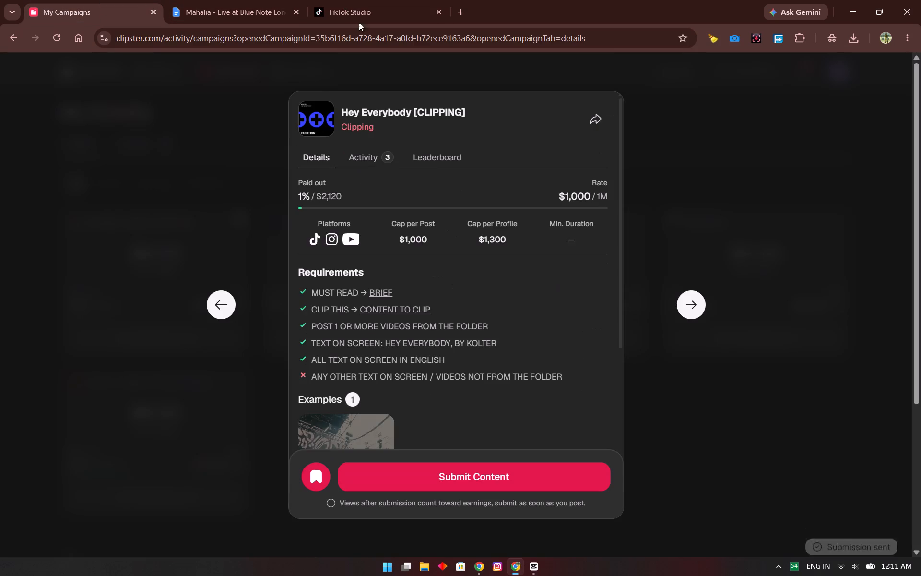
click(353, 3)
click(92, 0)
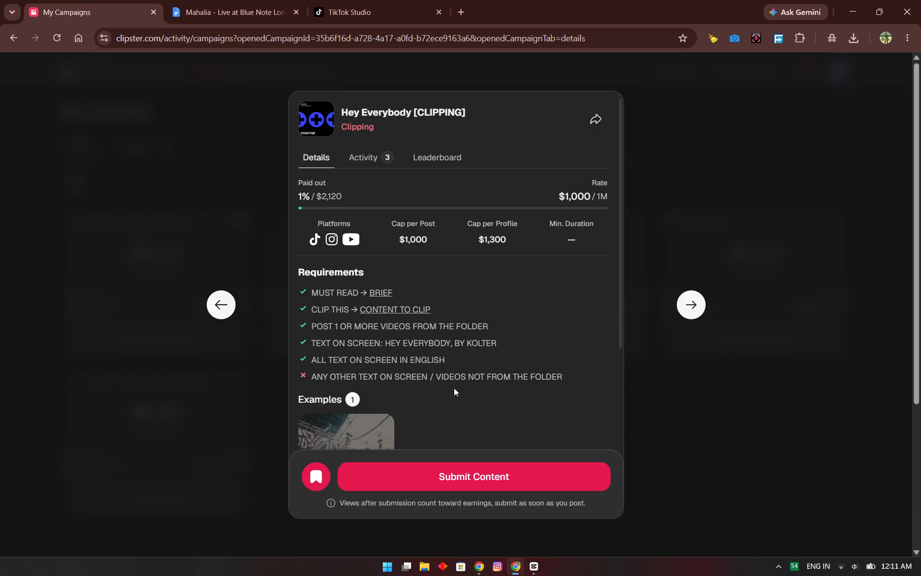
scroll(456, 386, down, 3)
click(459, 480)
click(524, 320)
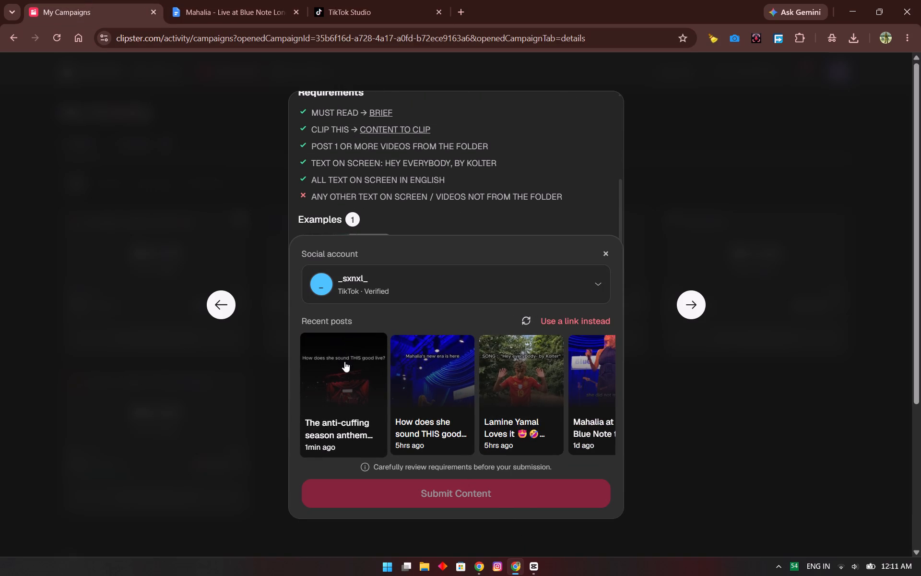
click(525, 323)
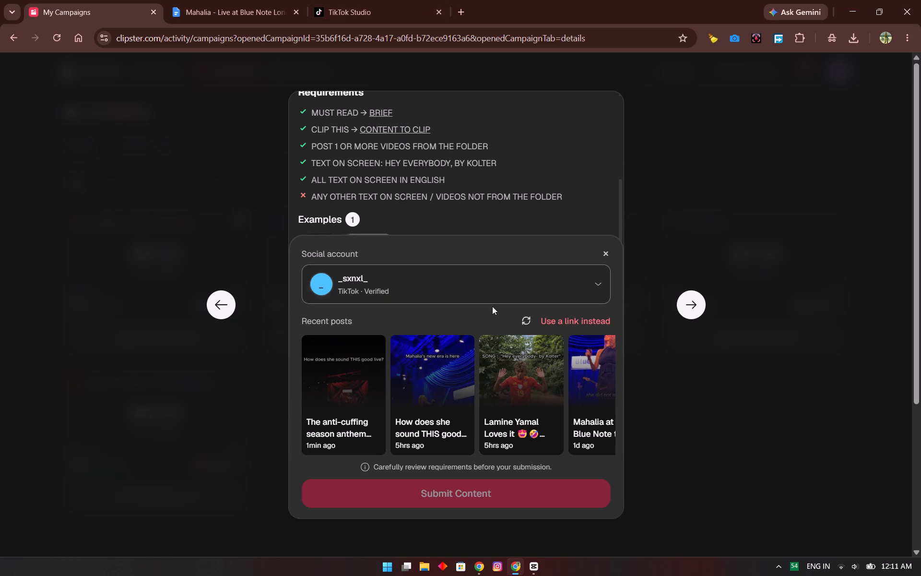
click(526, 320)
click(325, 0)
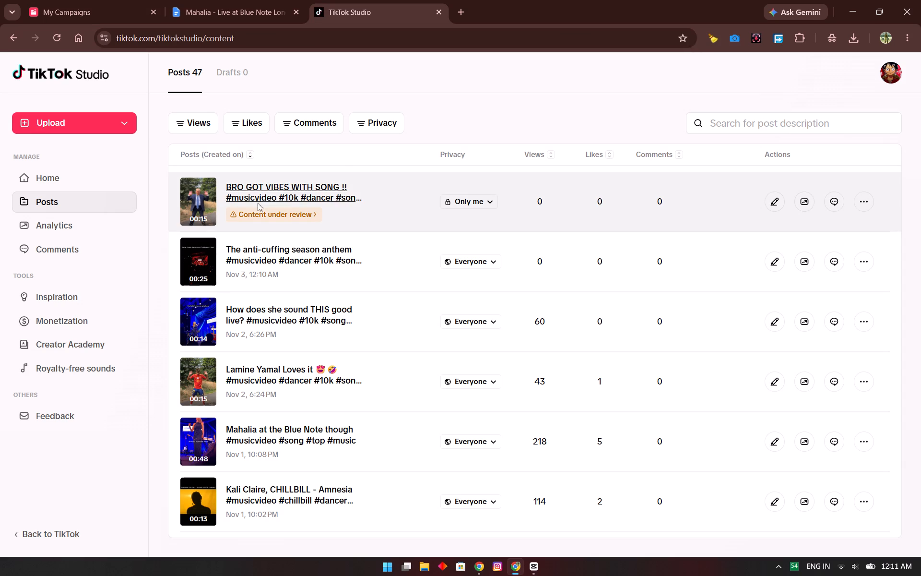
Duplicate the My Campaigns browser tab and switch to the copy.
click(244, 0)
right_click(50, 0)
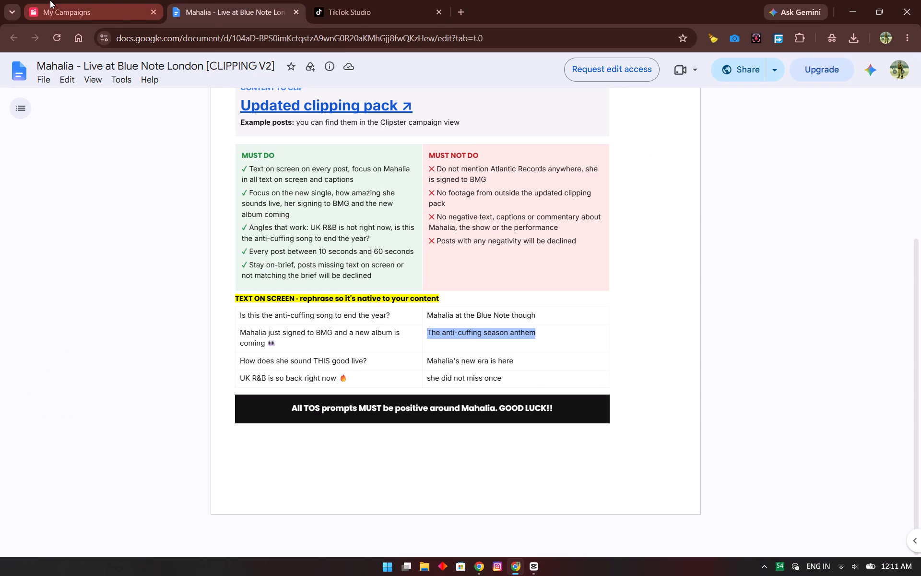
click(143, 110)
click(258, 4)
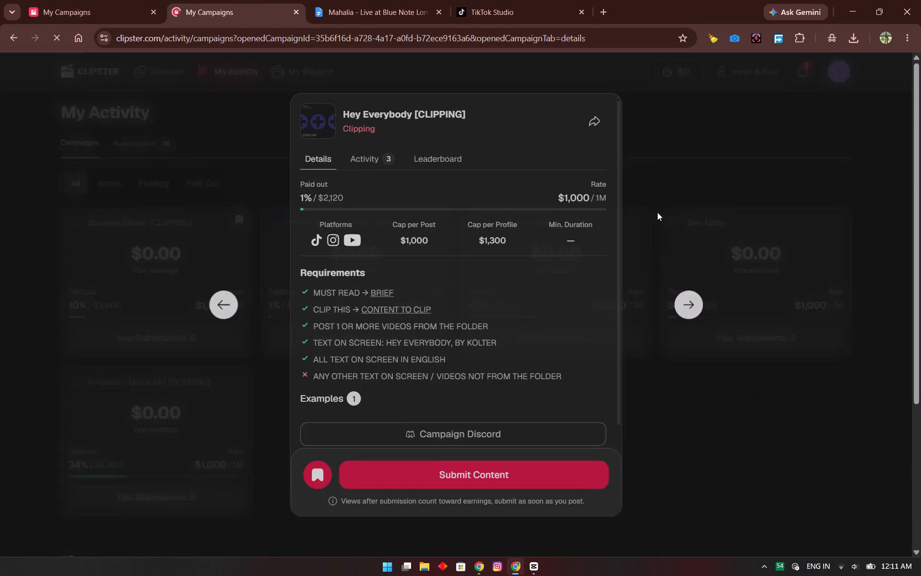
Open the Amnesia - Music Vid campaign's details in the duplicate tab and follow its CONTENT TO CLIP link.
click(740, 240)
click(192, 392)
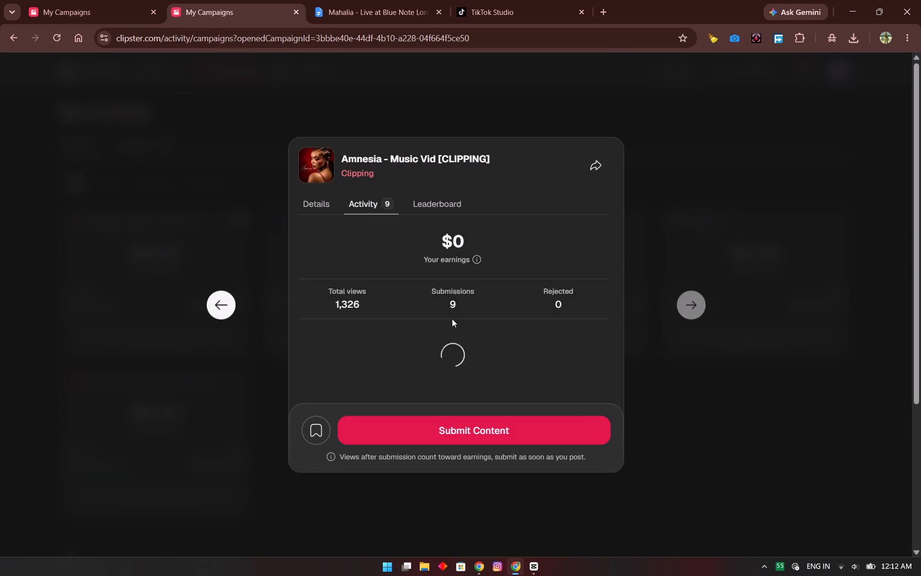
click(311, 202)
click(370, 305)
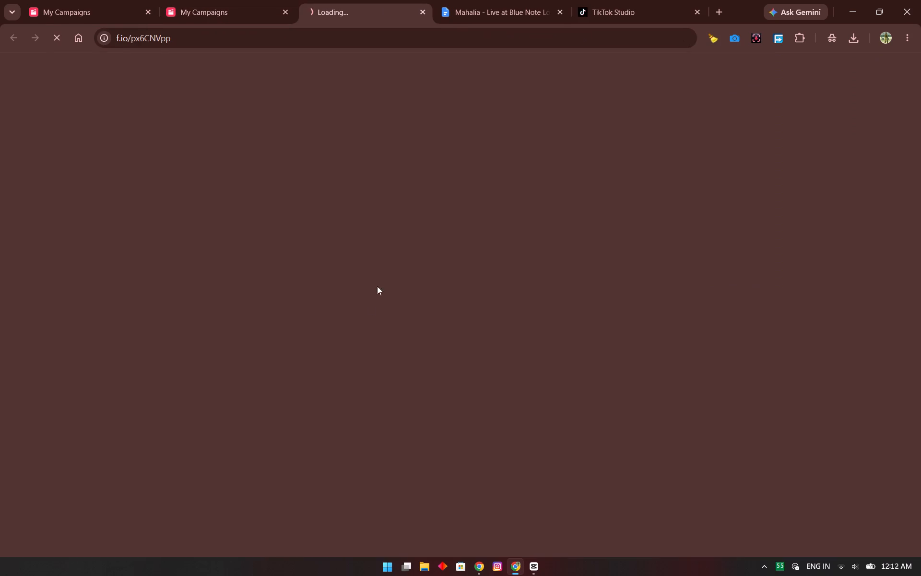
Refresh the recent posts in the Hey Everybody submission form and submit the "BRO GOT VIBES WITH SONG !!" post.
click(496, 4)
click(230, 0)
click(82, 0)
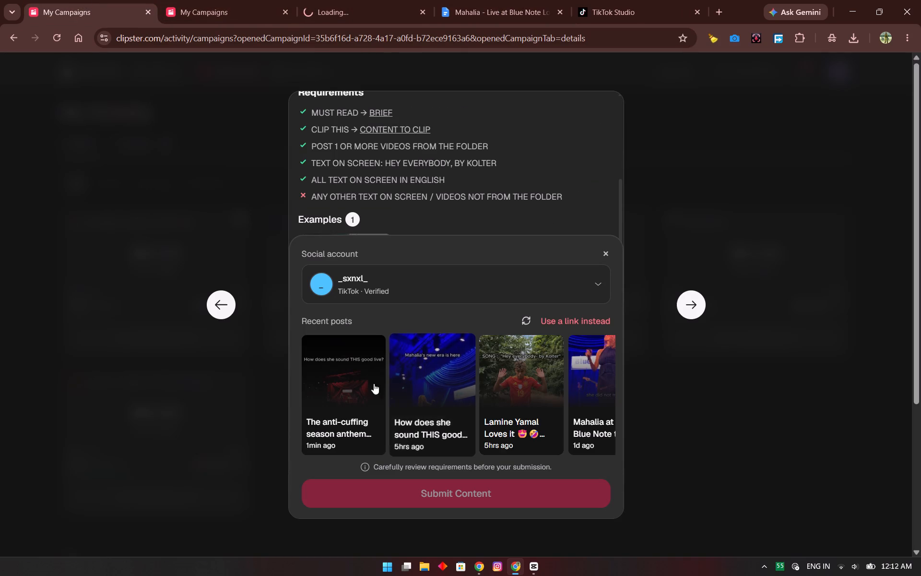
click(522, 322)
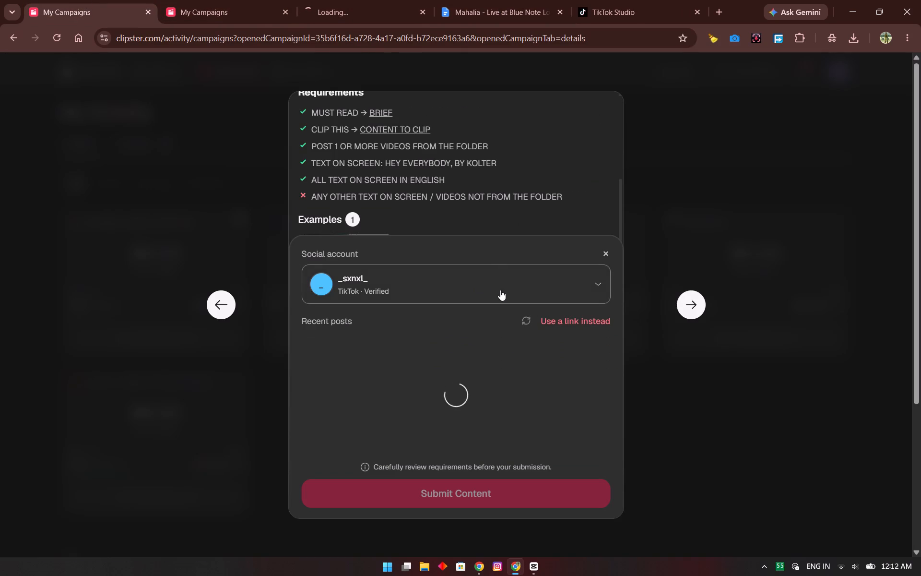
click(251, 0)
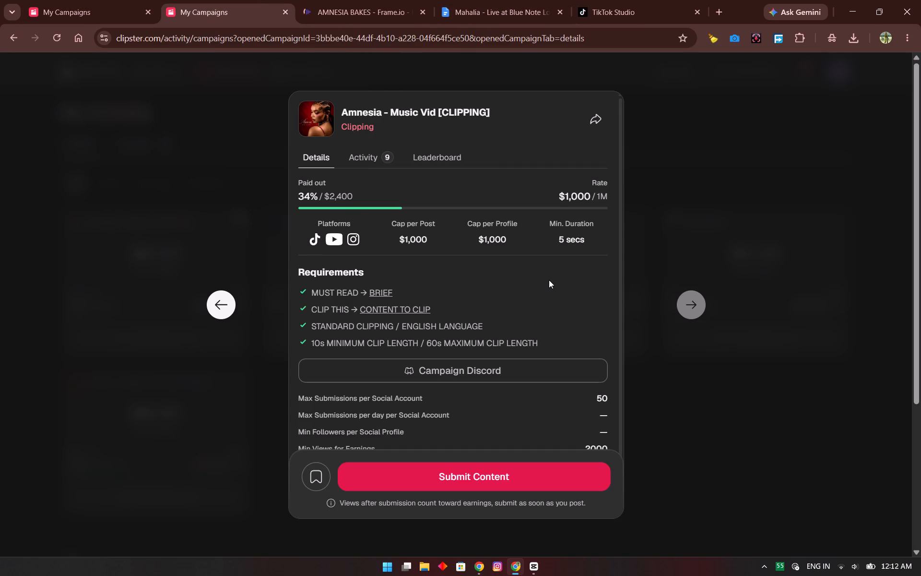
scroll(549, 280, down, 3)
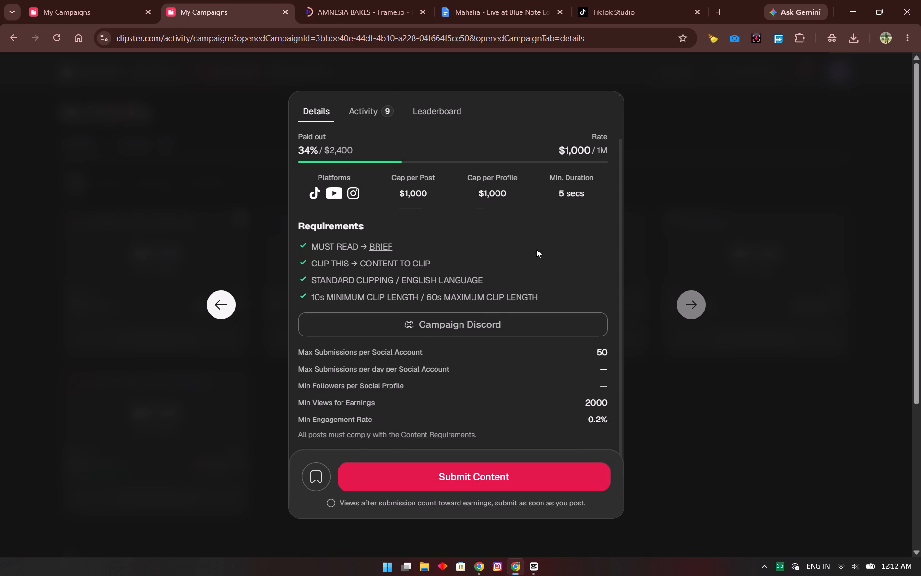
click(367, 12)
click(214, 0)
click(109, 0)
click(350, 406)
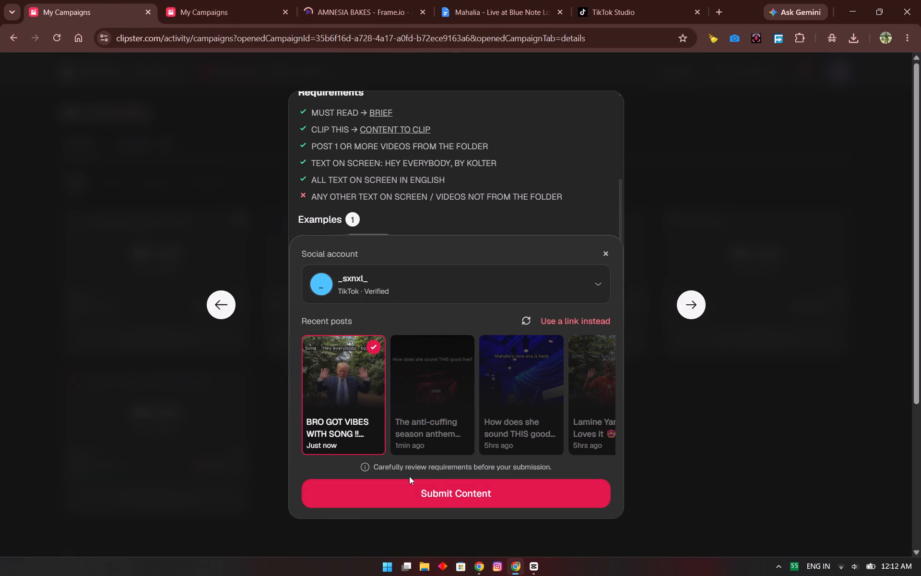
scroll(440, 315, up, 6)
scroll(440, 192, up, 4)
scroll(440, 192, down, 3)
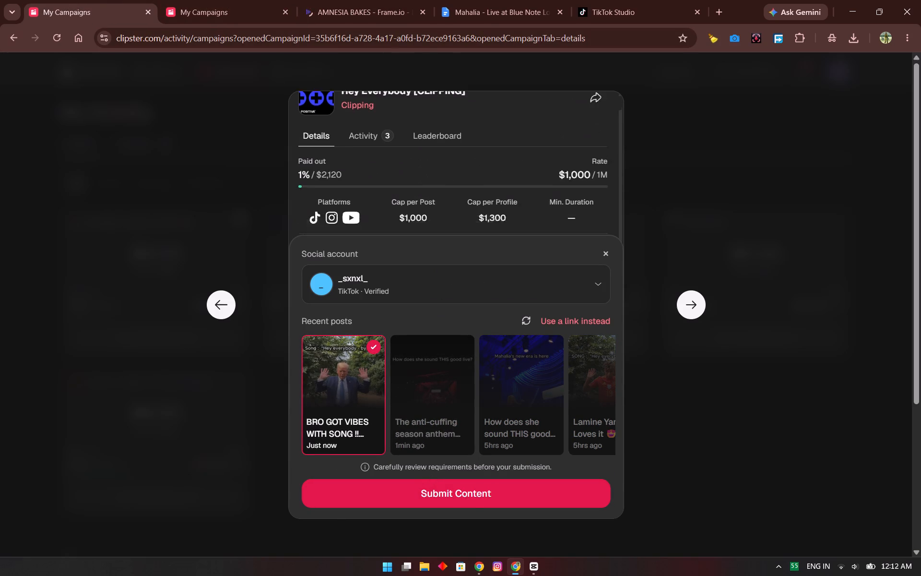
click(464, 495)
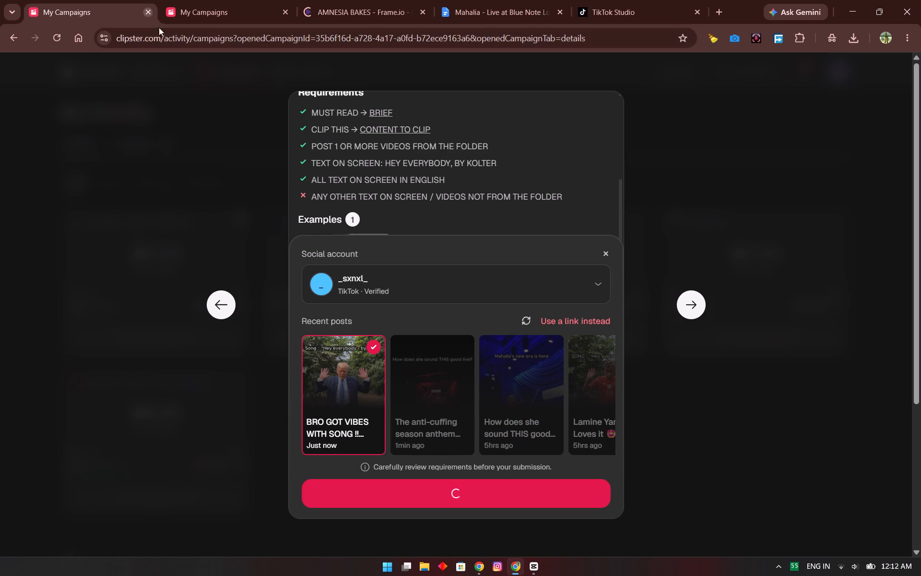
Reload the TikTok Studio posts page and close the Mahalia brief and TikTok Studio tabs, leaving the AMNESIA BAKES page open.
click(797, 36)
click(626, 8)
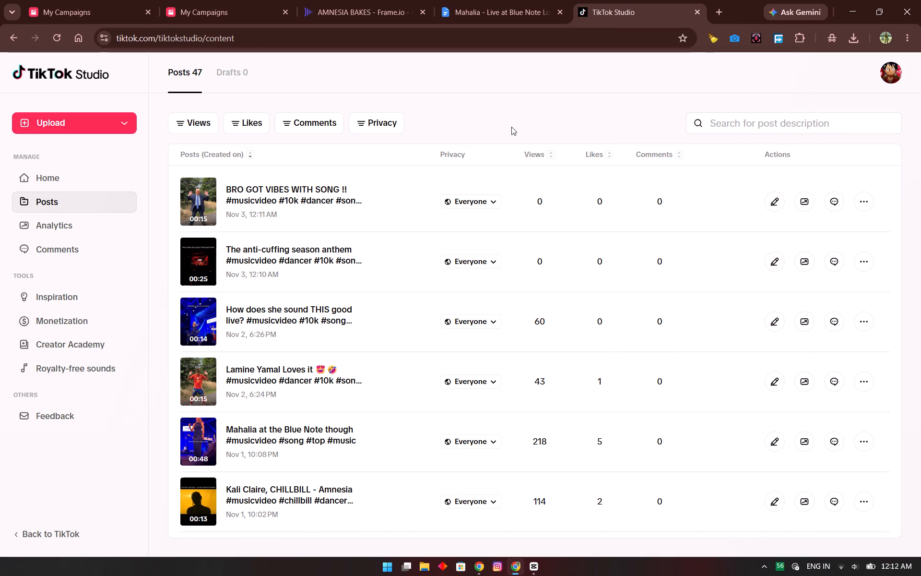
click(58, 36)
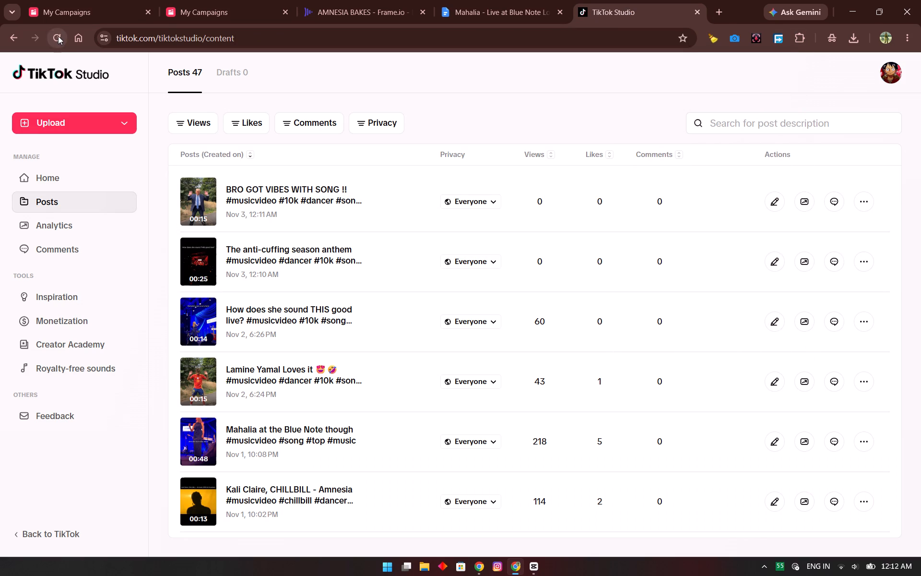
click(457, 0)
click(560, 16)
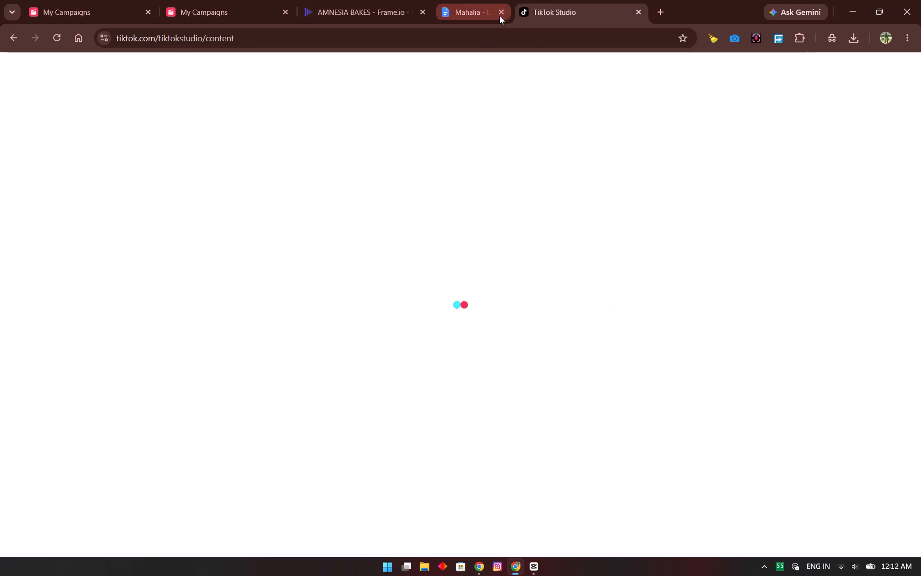
click(356, 1)
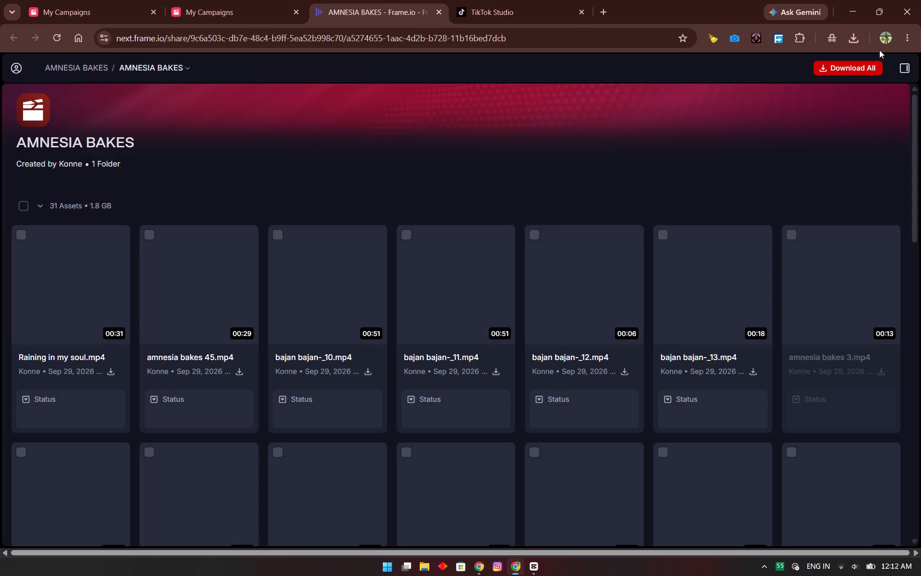
click(800, 37)
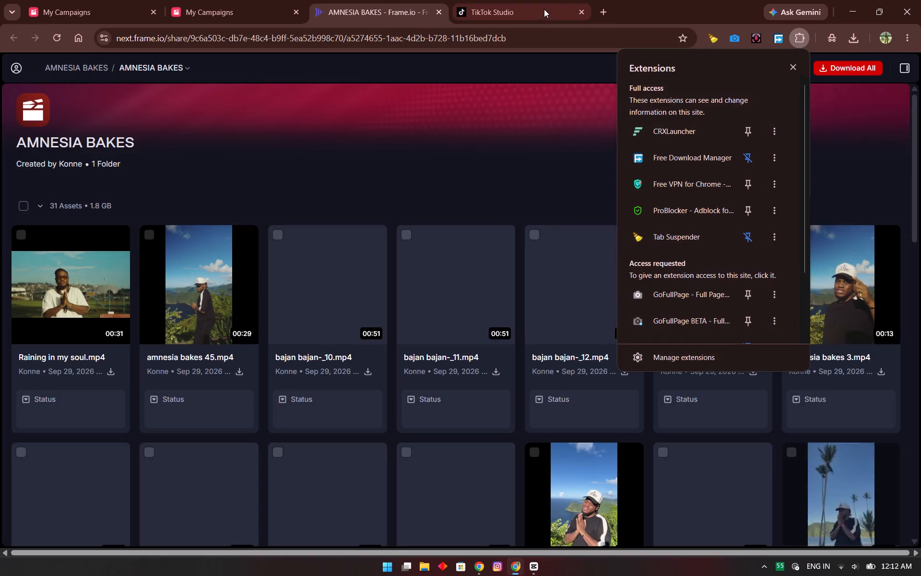
click(544, 9)
click(399, 0)
click(581, 12)
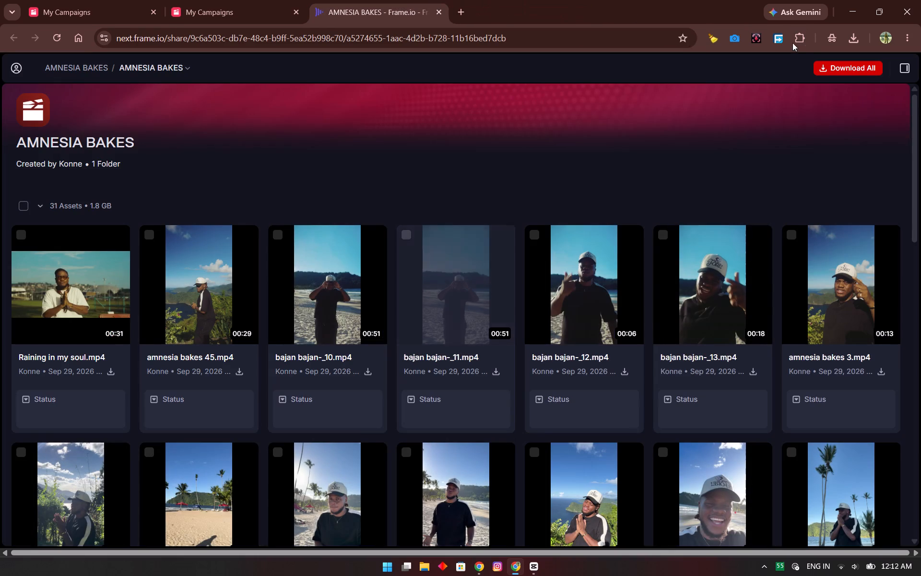
Disconnect the VeePN browser VPN and dismiss its window.
click(803, 42)
click(684, 188)
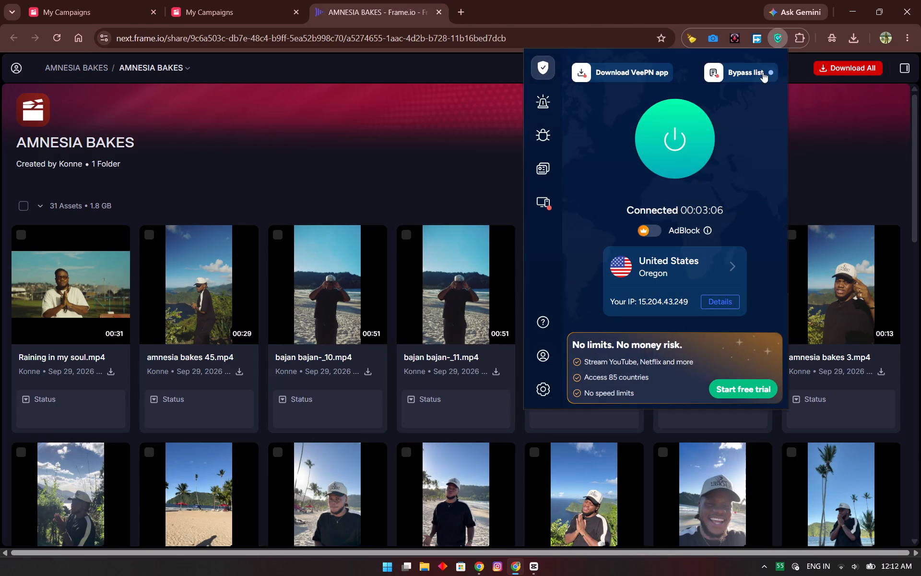
click(691, 114)
click(457, 114)
Look through the AMNESIA BAKES assets and download the clip amnesia 13.mp4.
scroll(457, 114, down, 6)
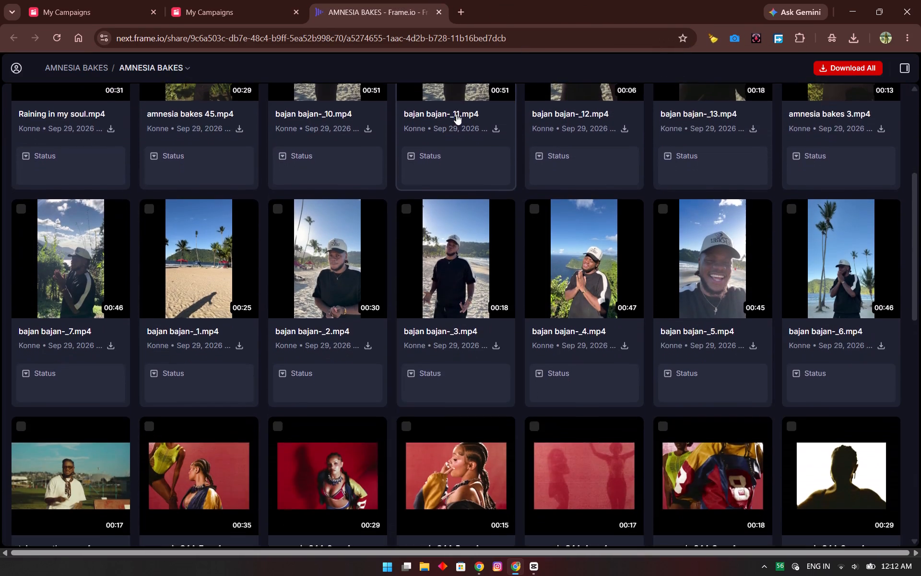
scroll(456, 114, down, 4)
scroll(761, 180, down, 4)
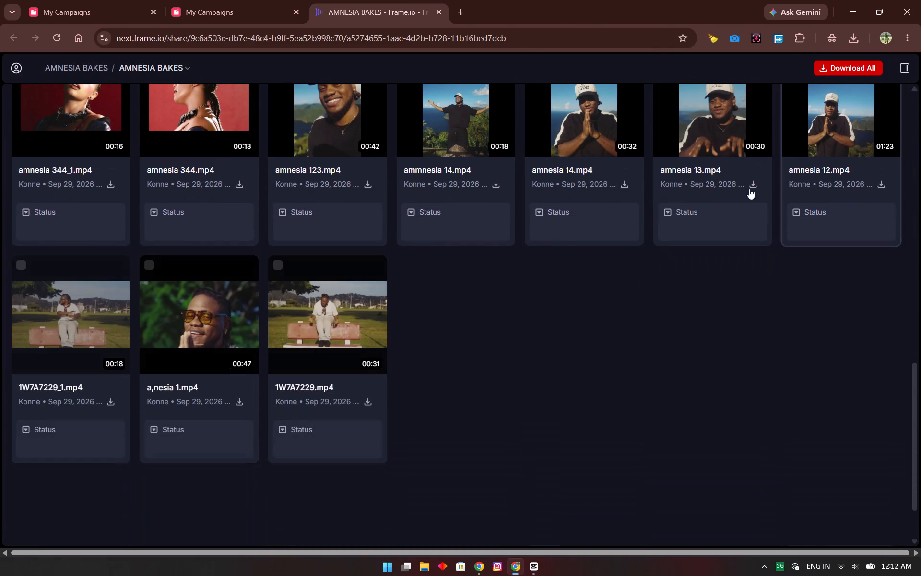
scroll(681, 138, up, 2)
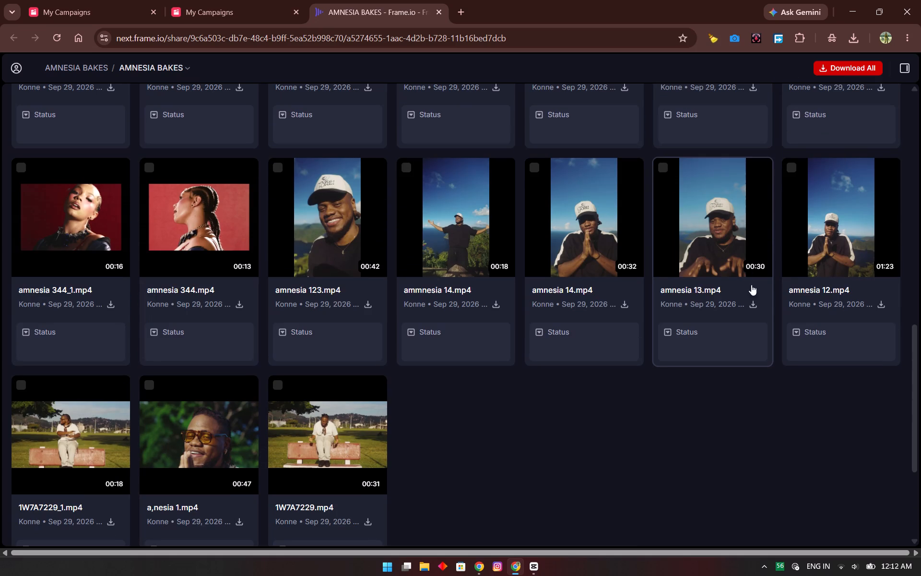
click(754, 301)
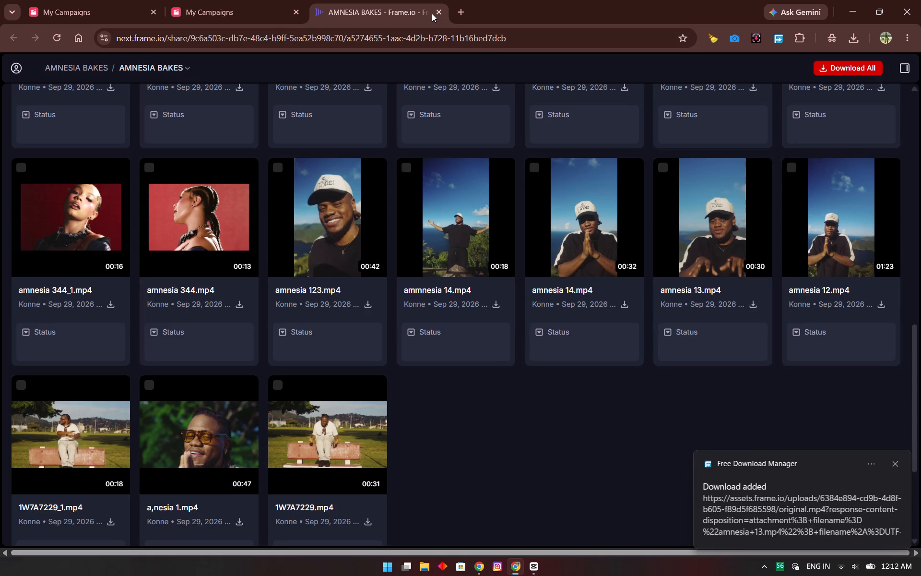
Close the AMNESIA BAKES tab, monitor the amnesia 13.mp4 download in Free Download Manager until it finishes, and close the manager.
click(438, 12)
click(763, 506)
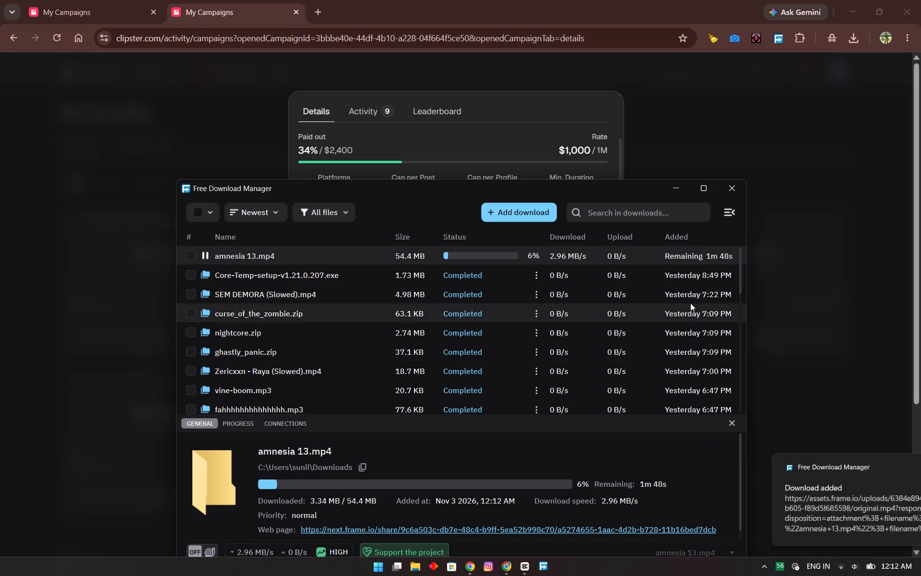
click(605, 258)
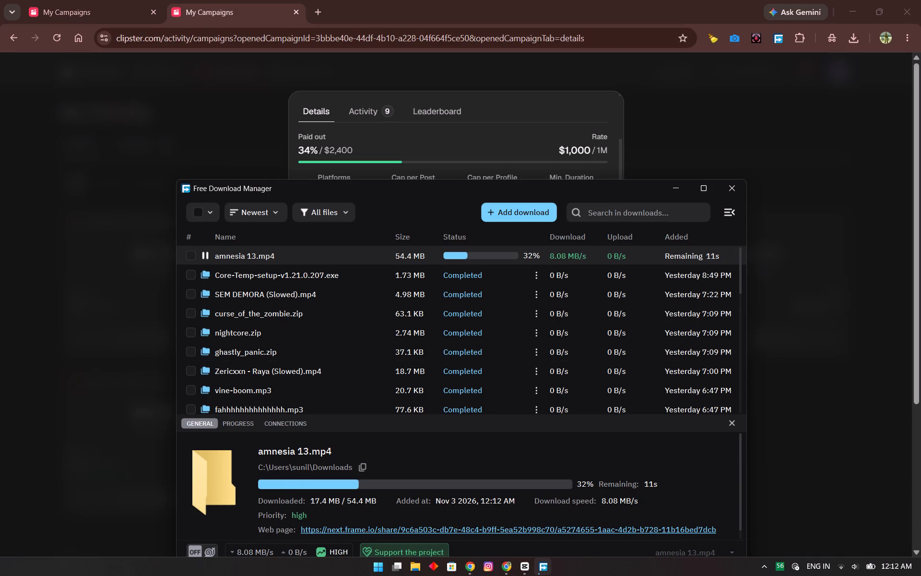
click(732, 190)
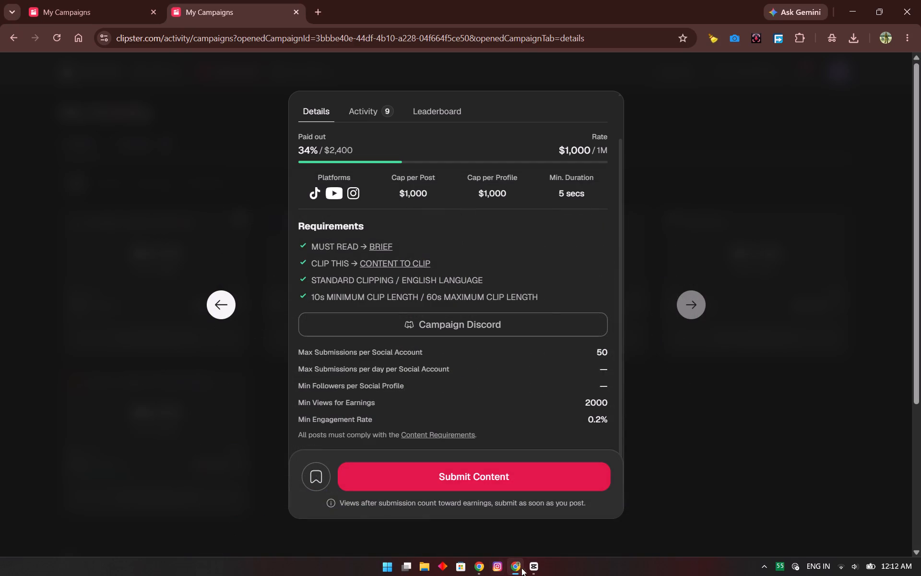
Switch to CapCut and import amnesia 13.mp4 from the Downloads folder into the project media.
click(531, 568)
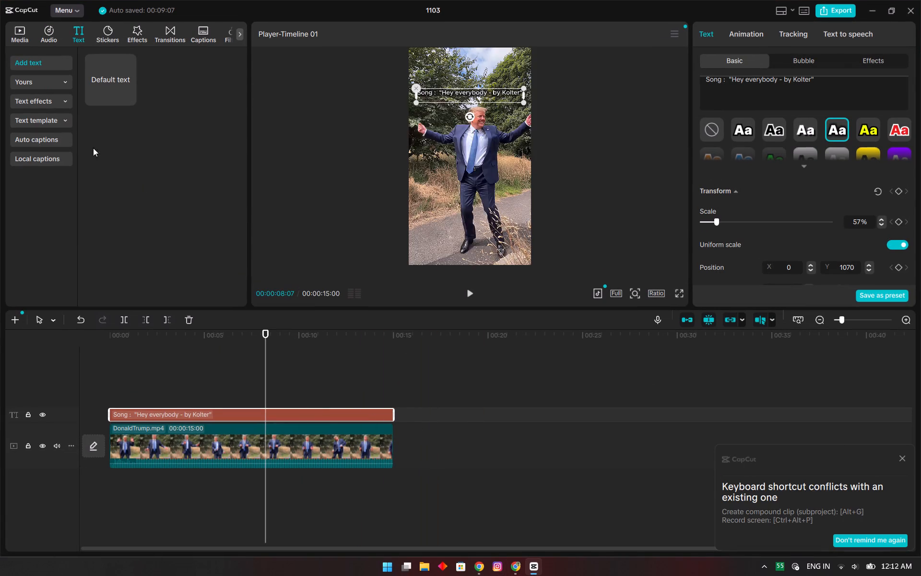
click(20, 41)
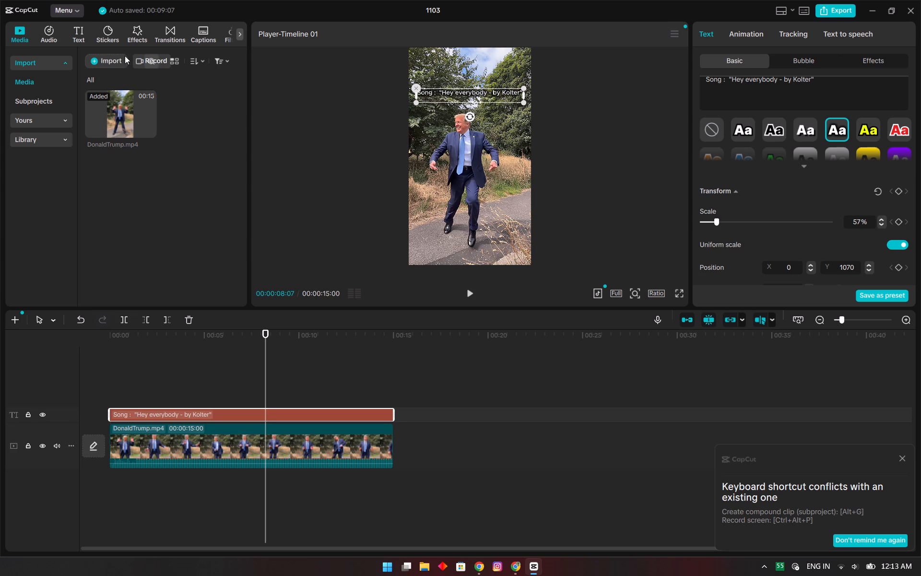
click(109, 58)
click(143, 85)
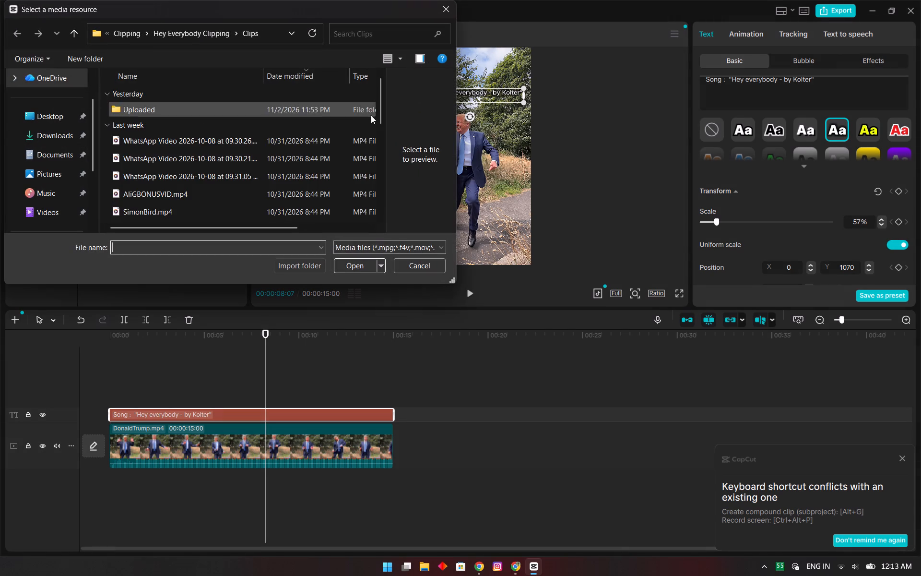
click(47, 137)
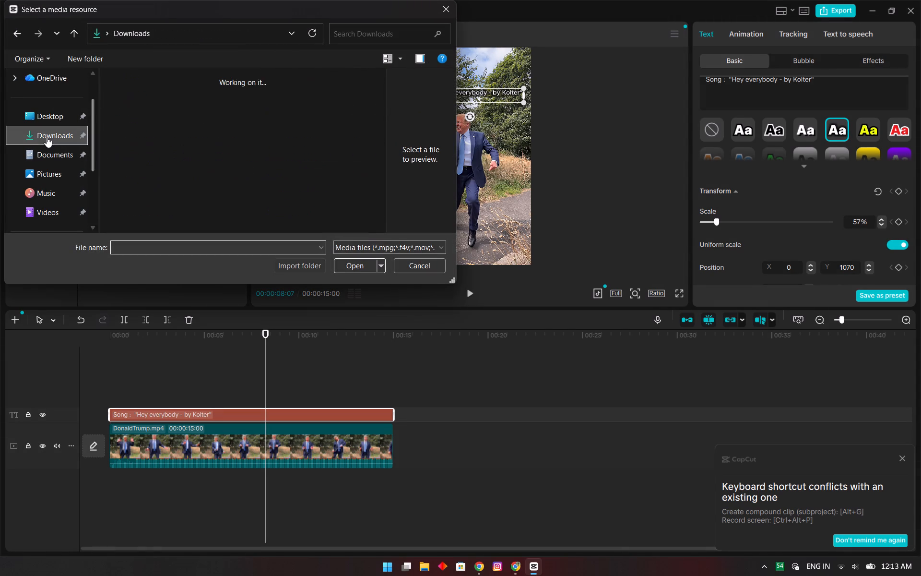
scroll(181, 109, up, 20)
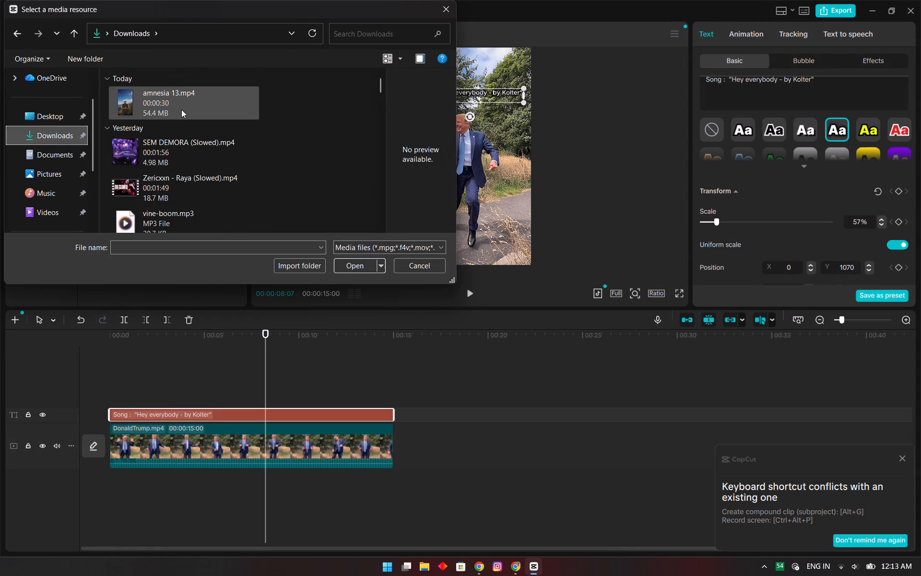
double_click(181, 110)
Add amnesia 13.mp4 to the timeline and place it at the start of the main track, ahead of DonaldTrump.mp4.
click(230, 130)
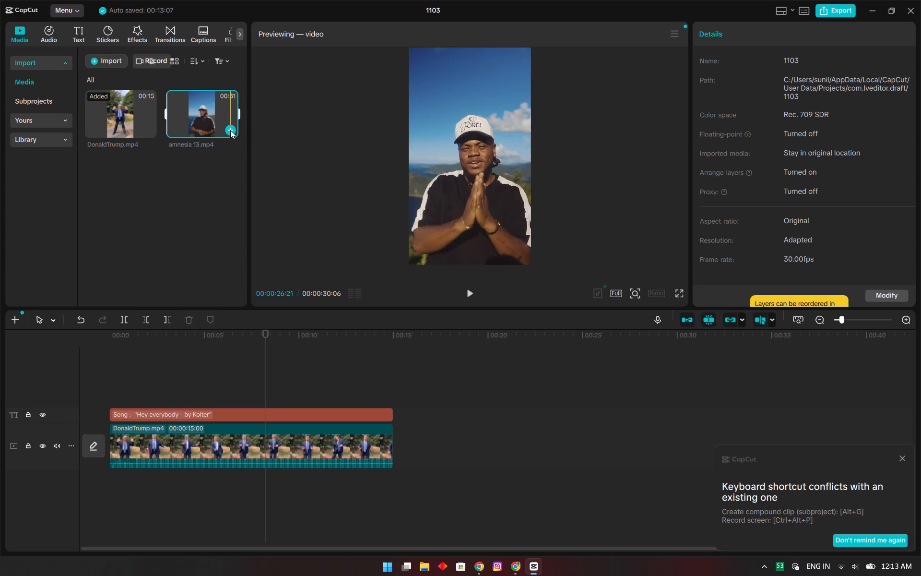
drag(438, 447, 159, 475)
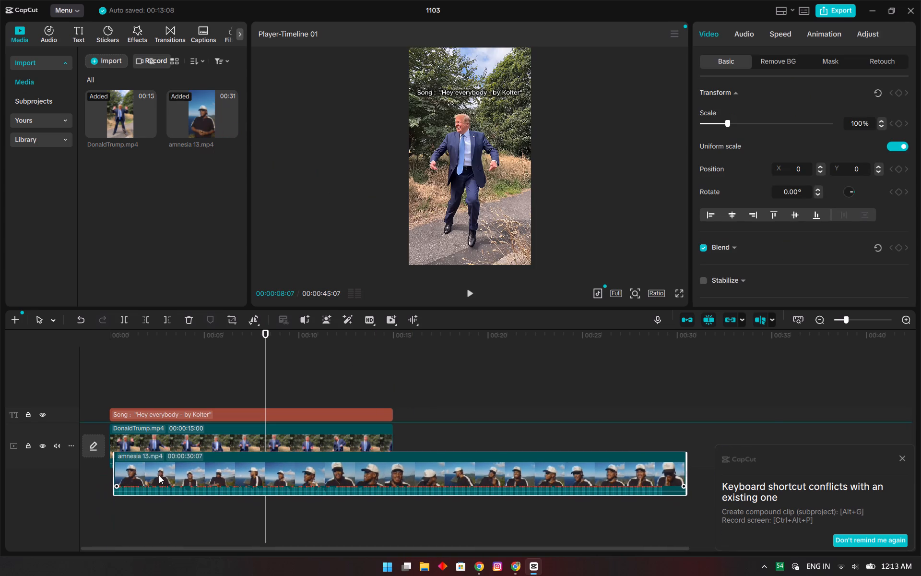
drag(159, 475, 156, 446)
Move the "Hey everybody" song text to the timeline start and extend it to the end of the amnesia 13.mp4 clip.
click(723, 406)
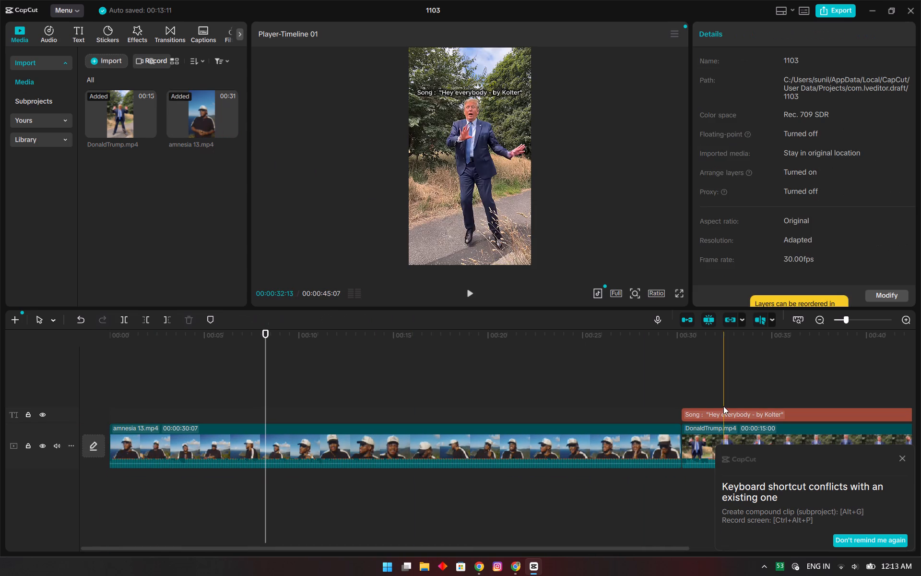
drag(729, 411, 158, 419)
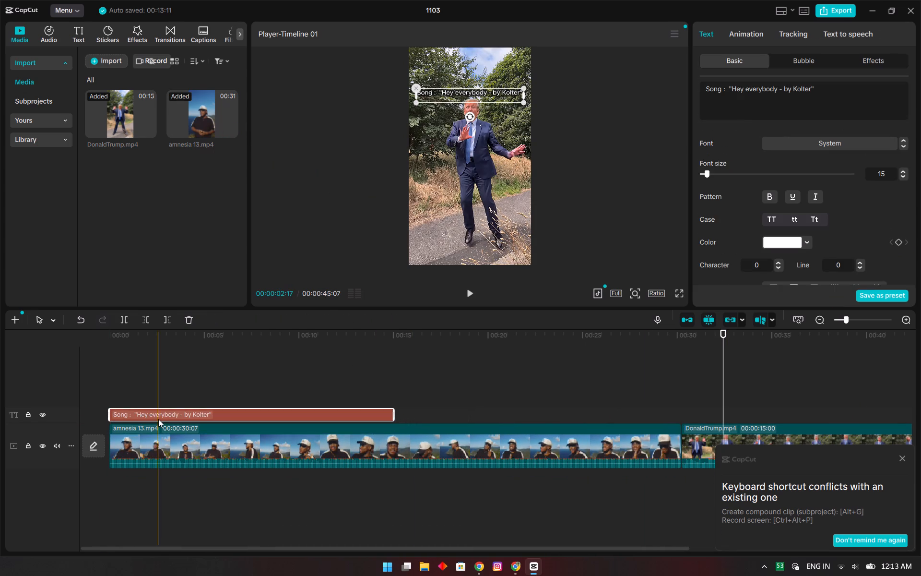
drag(392, 409, 664, 404)
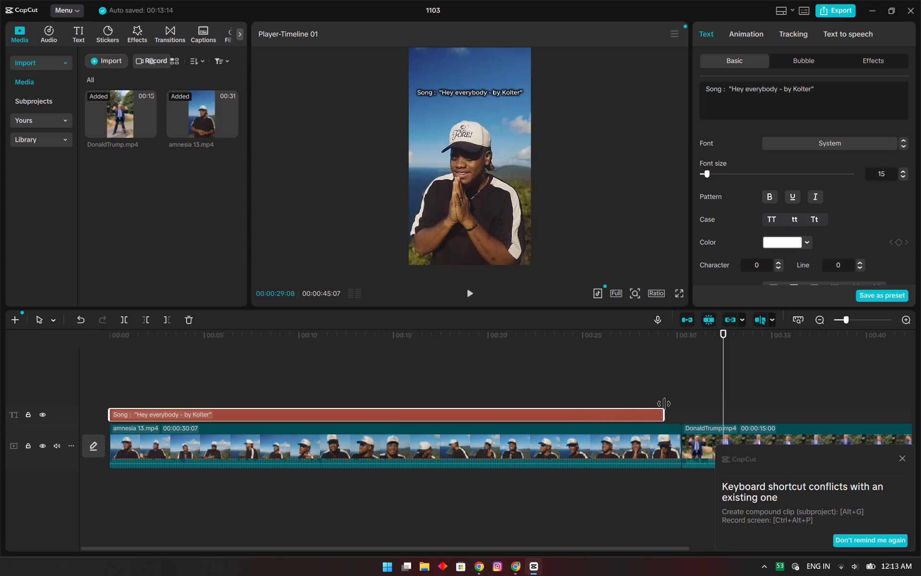
drag(664, 404, 678, 407)
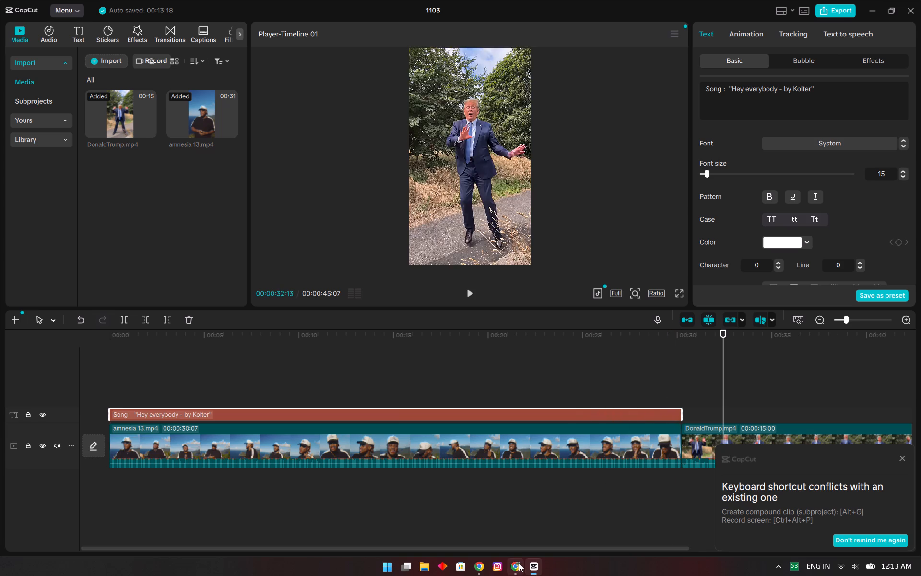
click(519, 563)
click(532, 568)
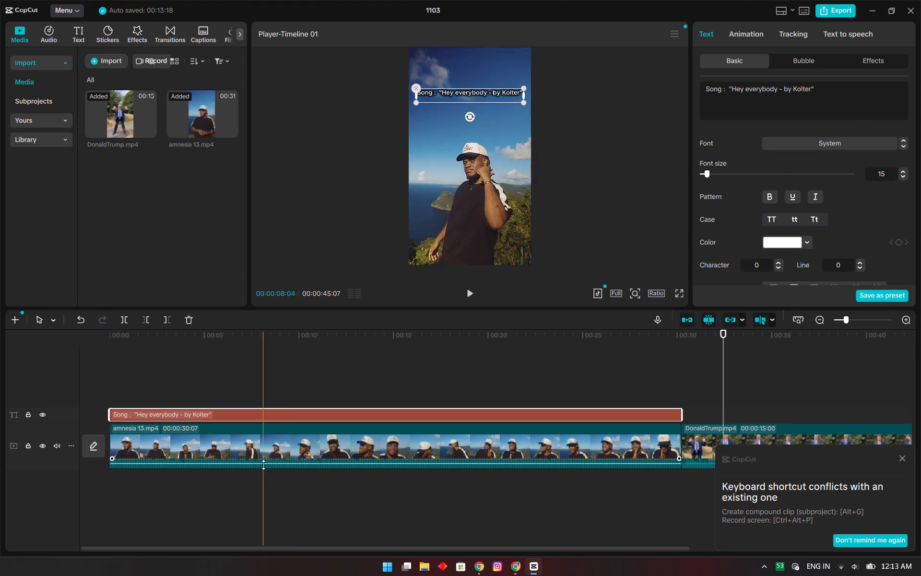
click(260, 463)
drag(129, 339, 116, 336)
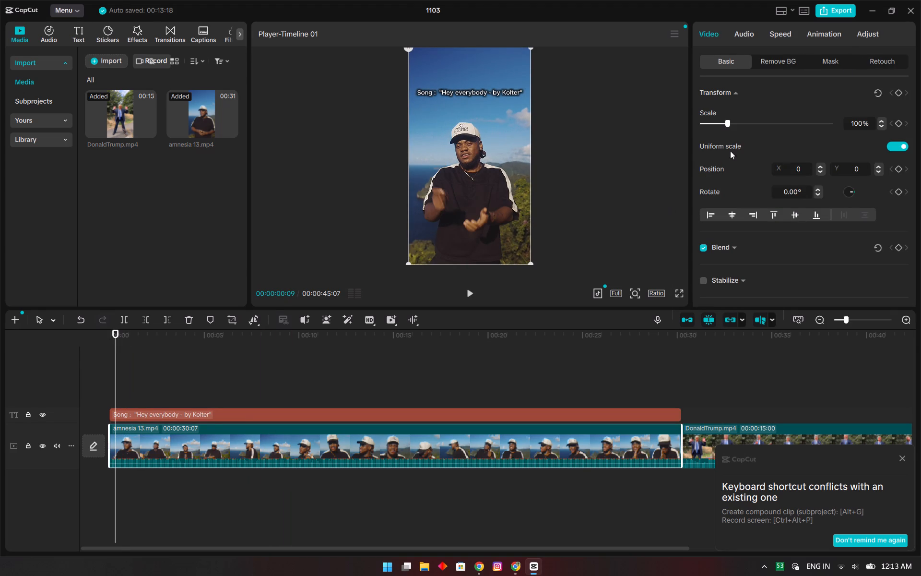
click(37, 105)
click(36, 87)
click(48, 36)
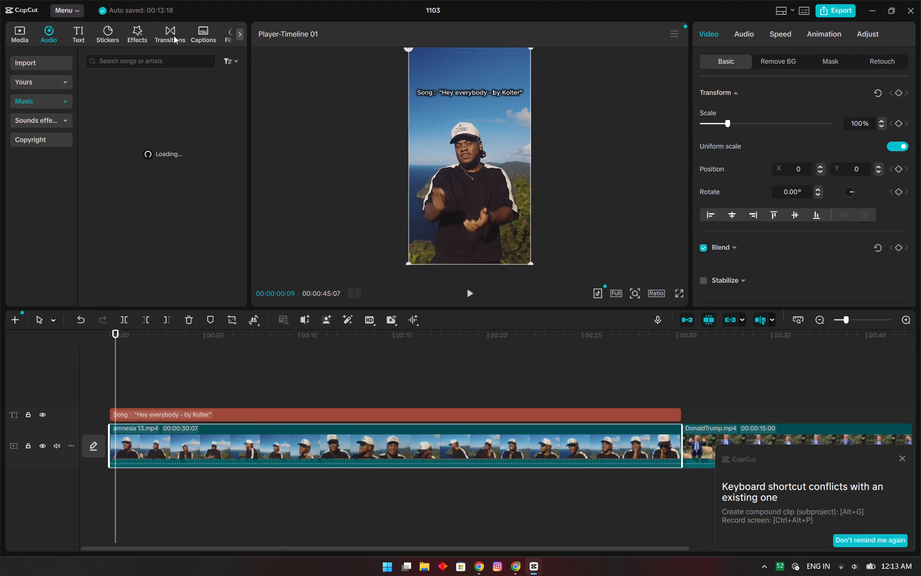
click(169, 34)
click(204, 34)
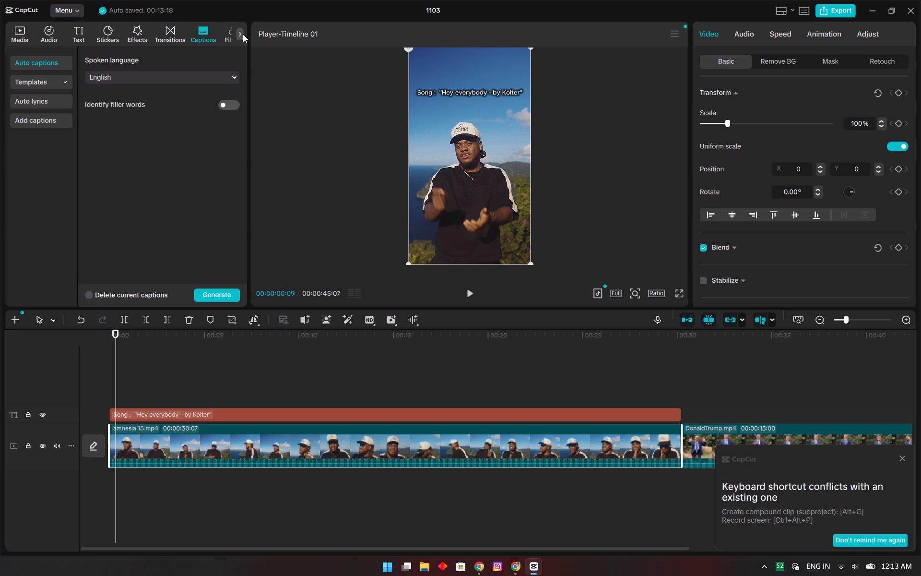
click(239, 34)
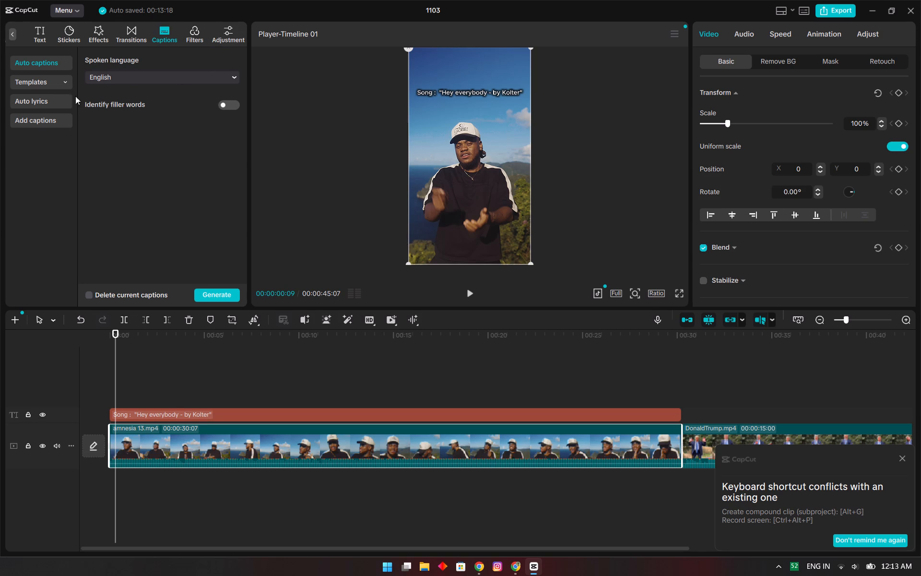
Launch Hotspot Shield VPN, back out of its Premium upgrade offer, and connect with the Automatic location.
click(512, 562)
click(478, 563)
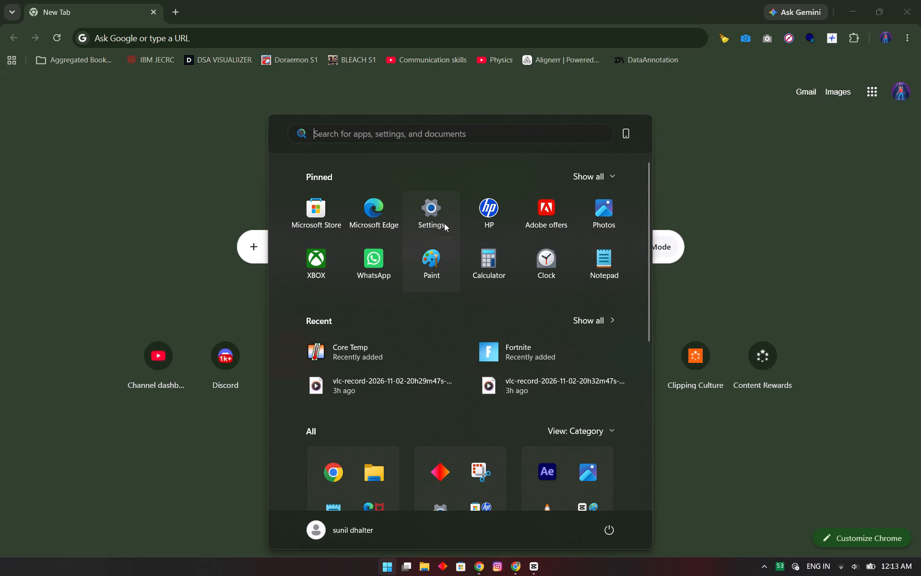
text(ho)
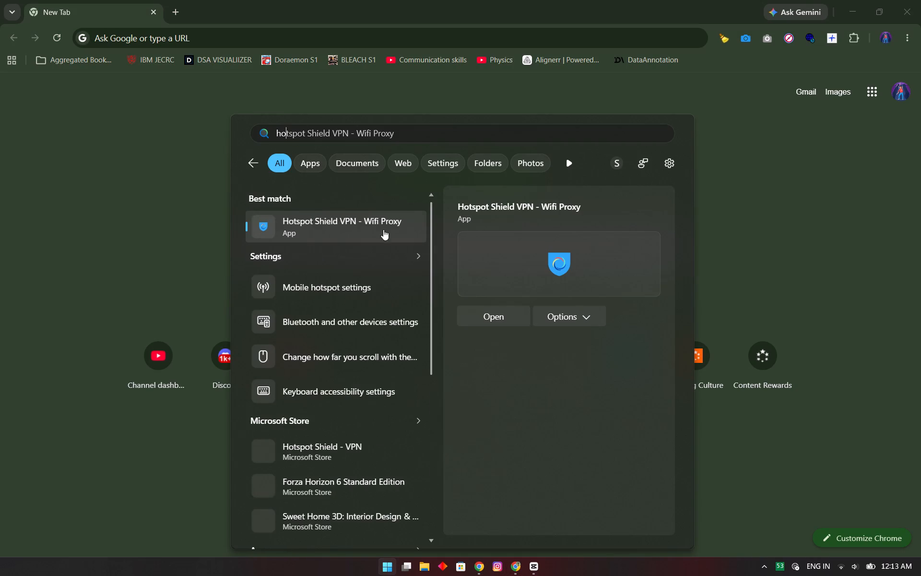
click(504, 320)
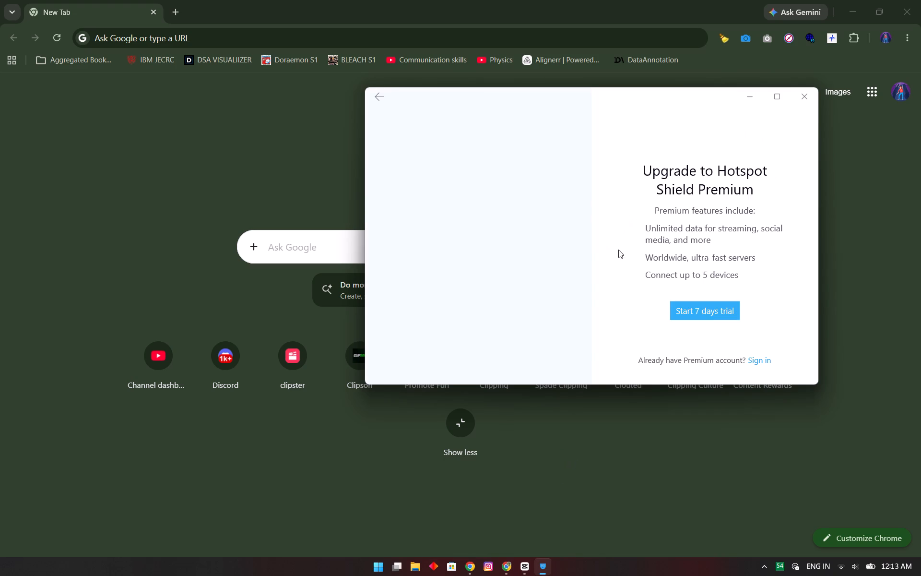
click(377, 100)
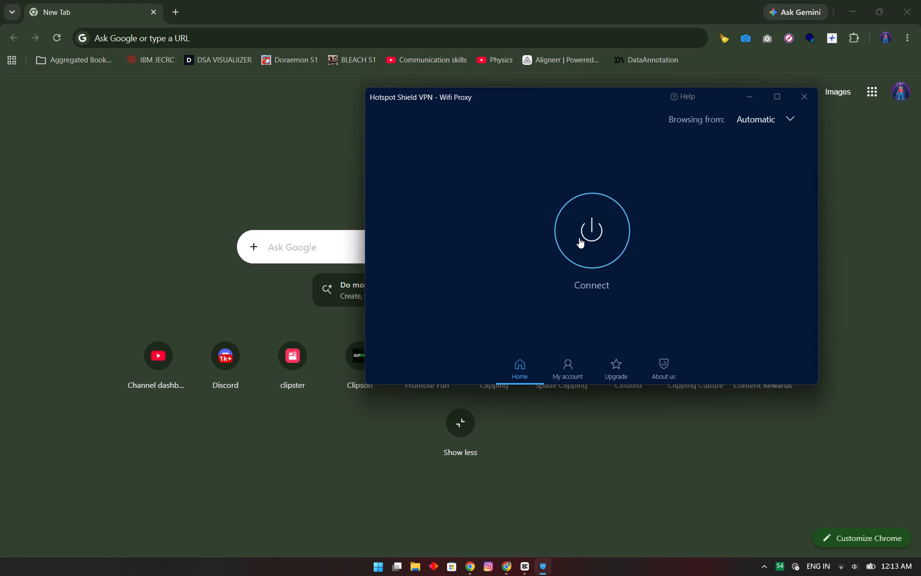
click(579, 238)
click(593, 287)
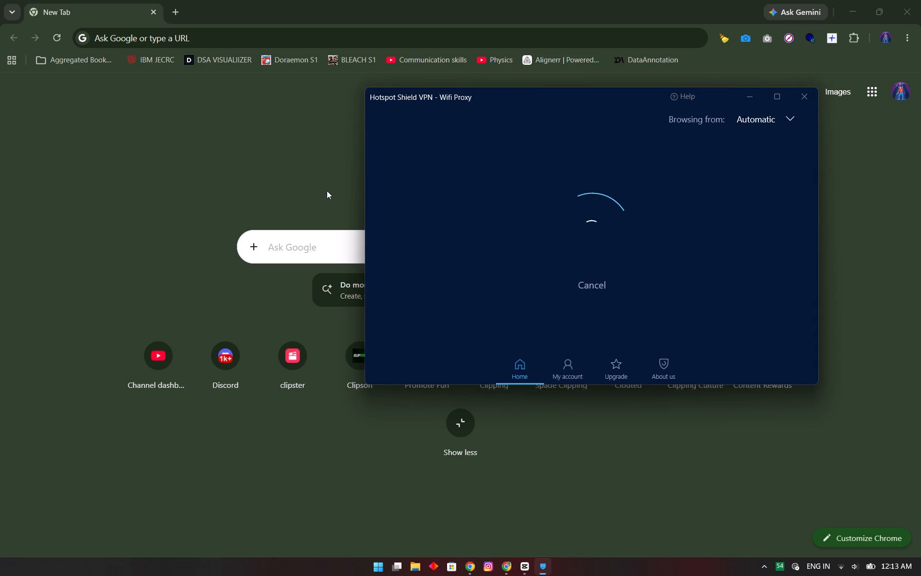
Return to CapCut, close project 1103 to the home screen, and reopen it.
click(525, 564)
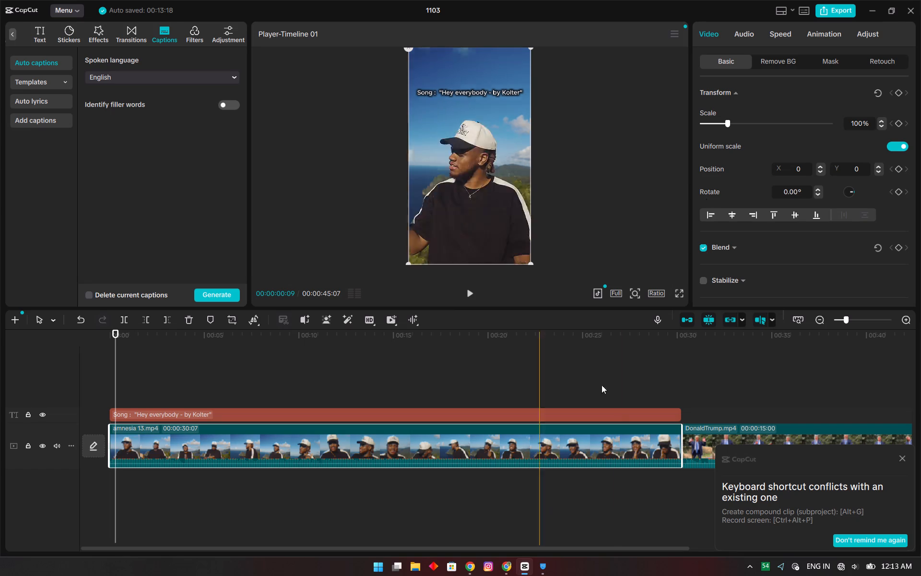
click(904, 7)
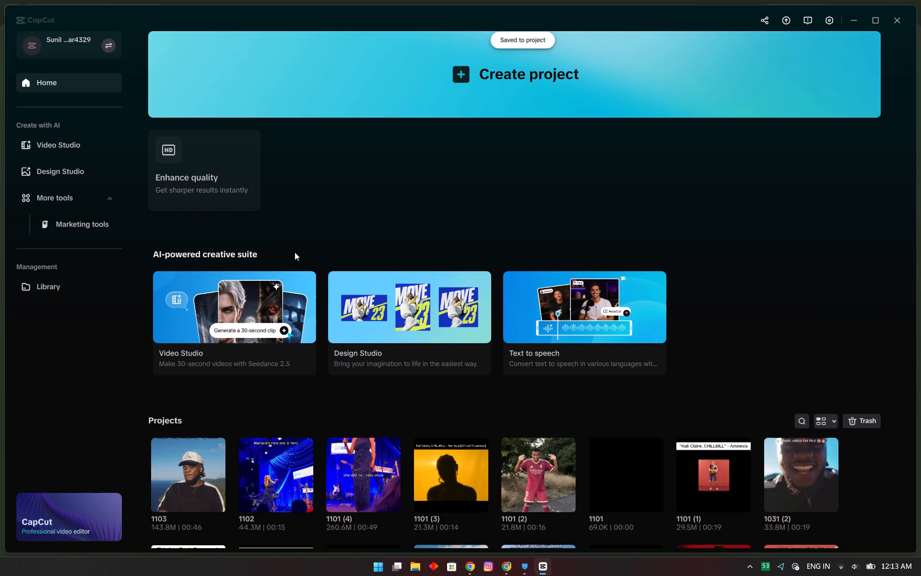
click(531, 567)
click(534, 570)
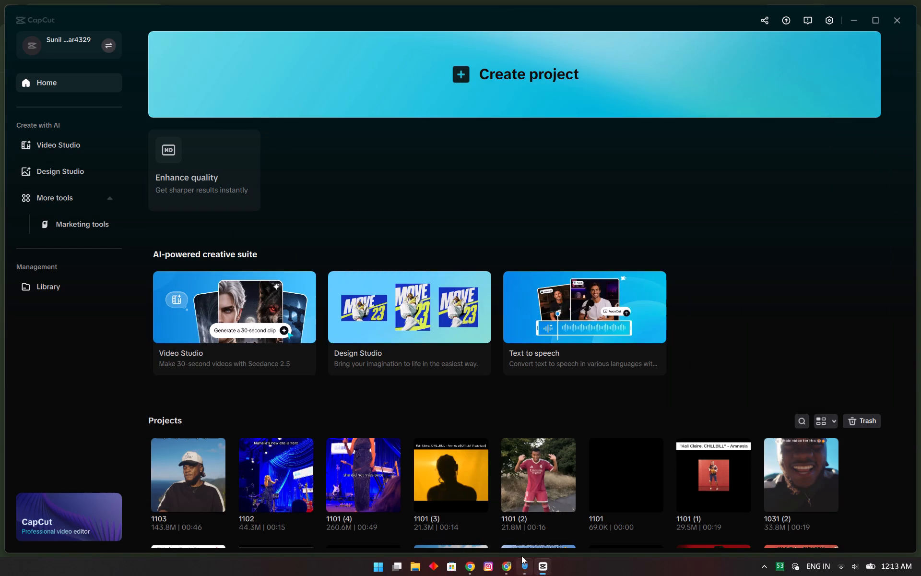
click(209, 498)
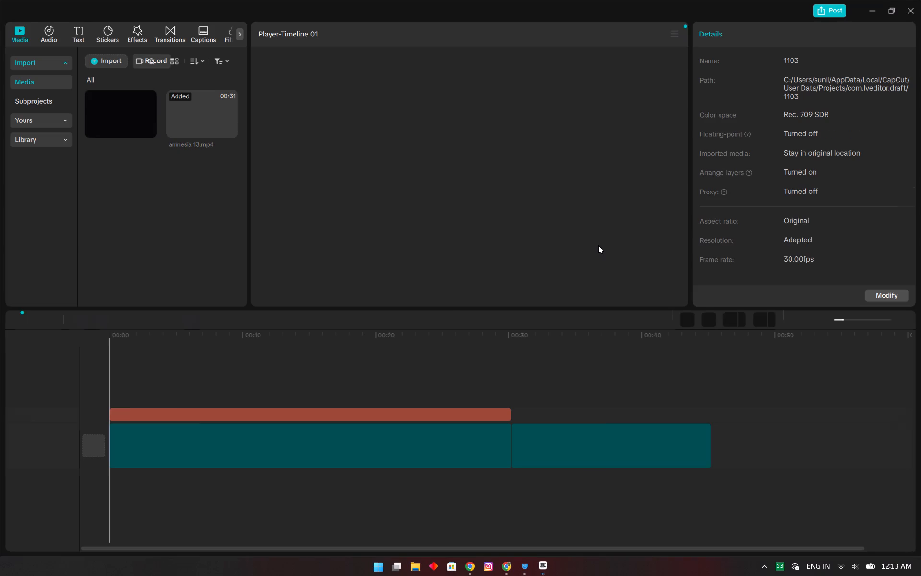
Delete the "Hey everybody - by Kolter" song text from the timeline.
click(512, 413)
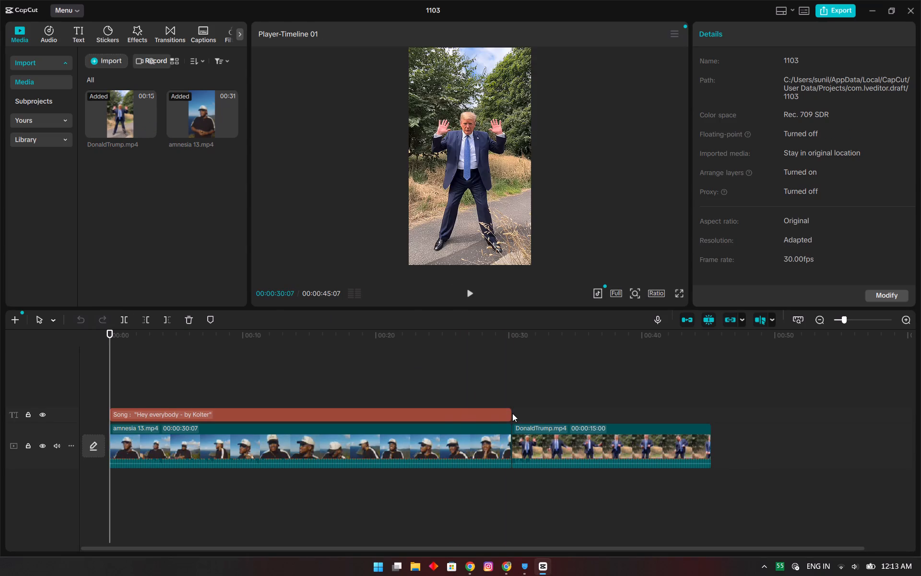
click(501, 412)
click(192, 324)
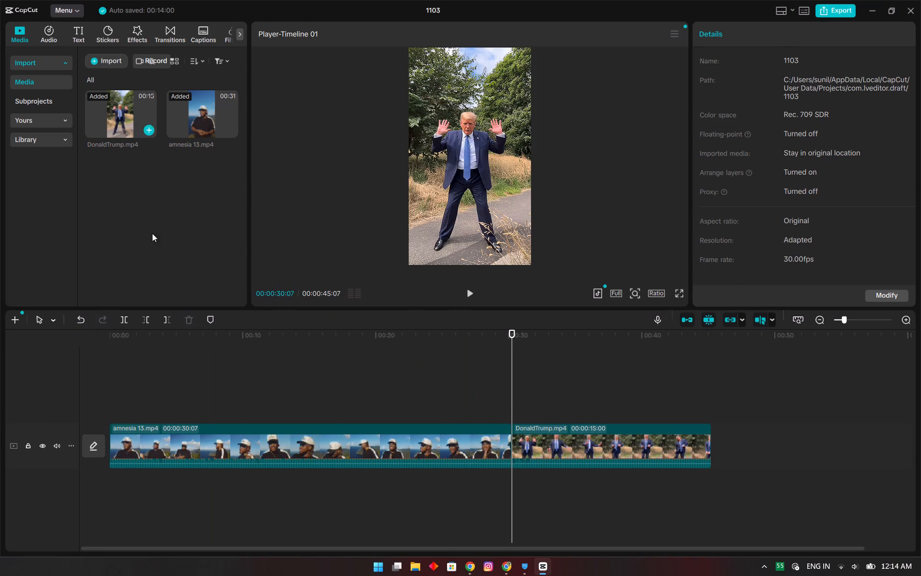
Return the playhead to the timeline start and delete the DonaldTrump.mp4 clip from the main track.
drag(119, 335, 100, 335)
click(539, 458)
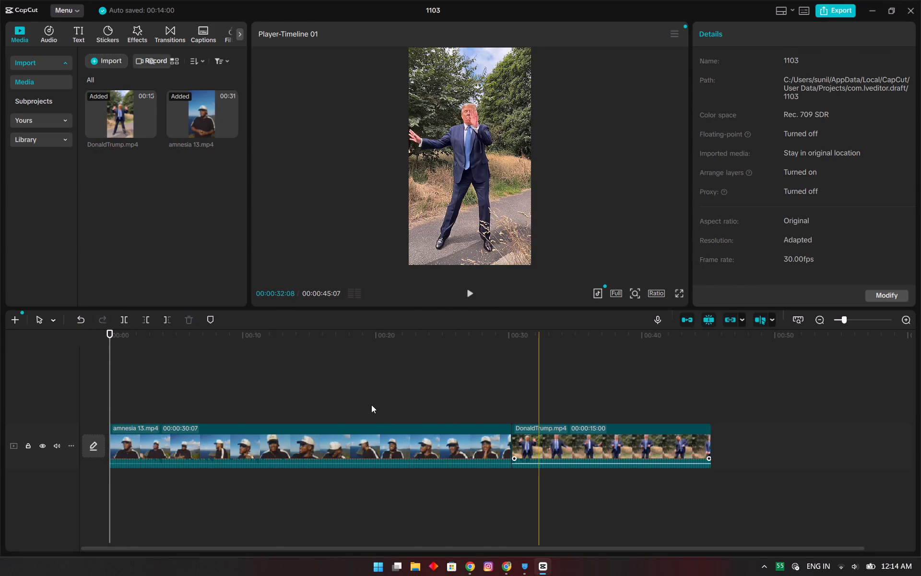
click(189, 322)
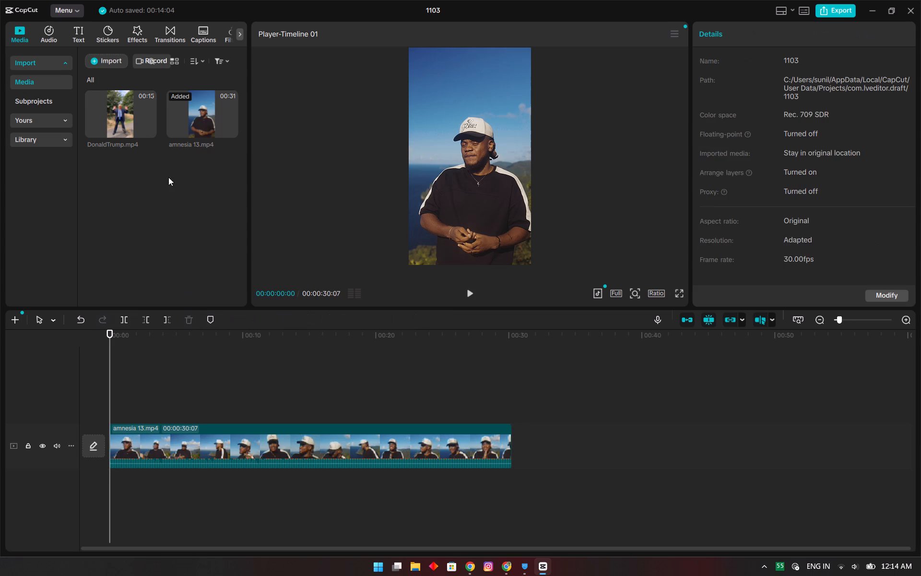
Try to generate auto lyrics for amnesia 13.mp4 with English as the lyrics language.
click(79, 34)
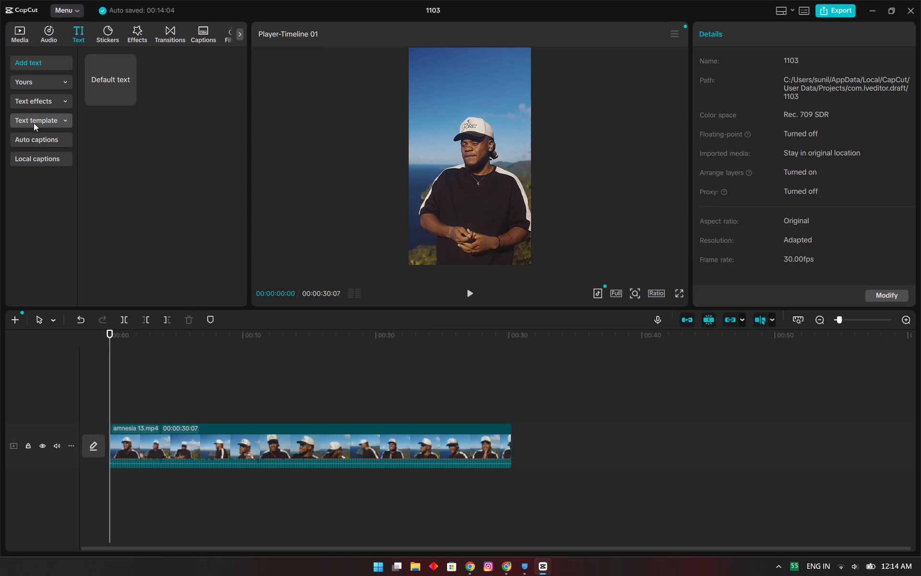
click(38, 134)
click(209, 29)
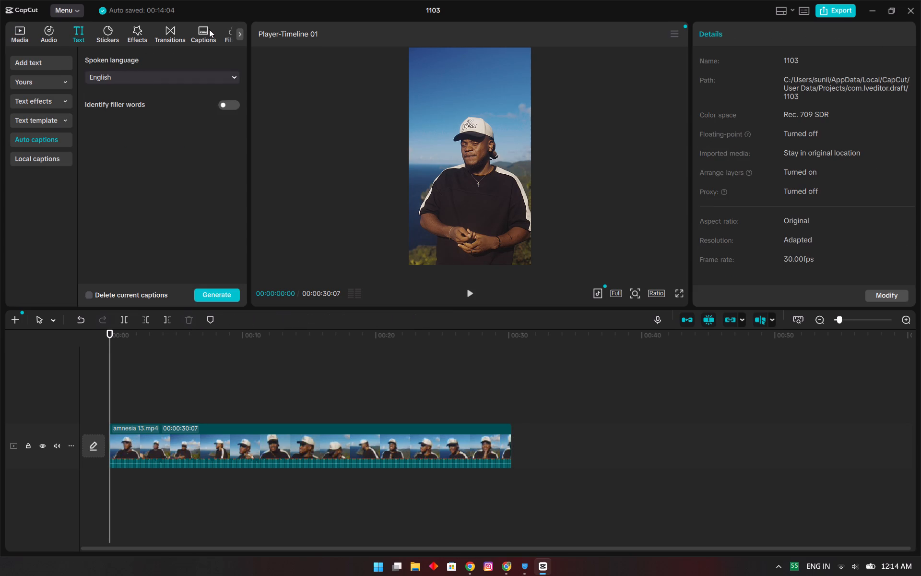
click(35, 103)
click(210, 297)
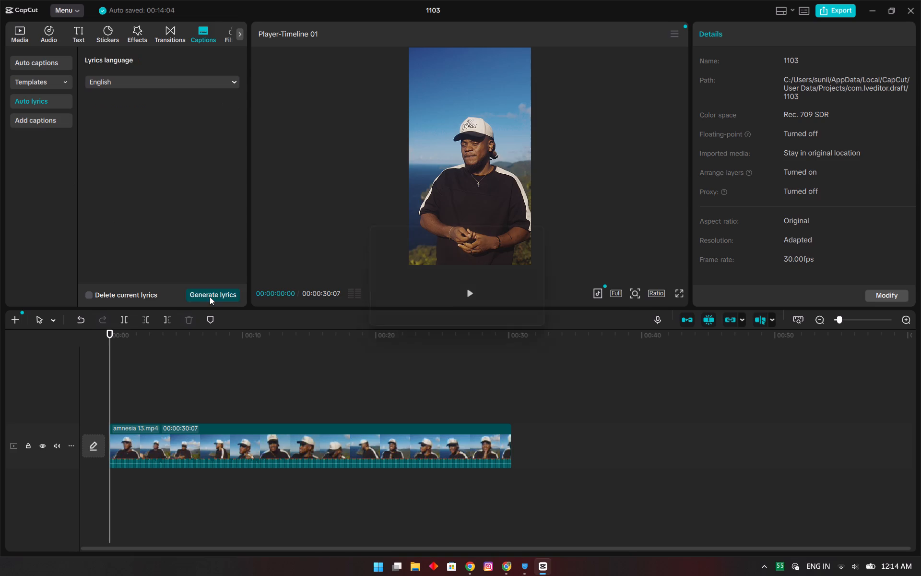
Close and relaunch CapCut, dismissing the Hotspot Shield review request along the way.
click(917, 4)
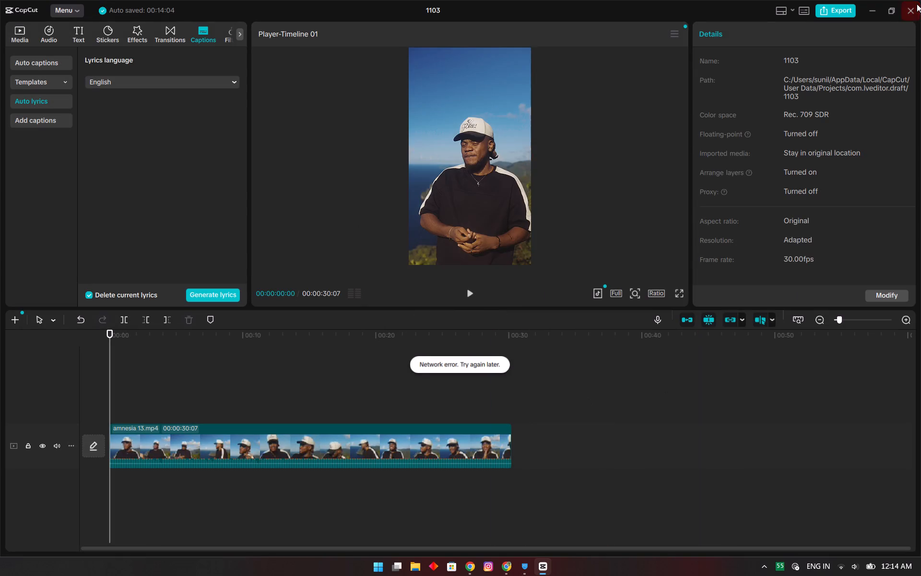
click(899, 18)
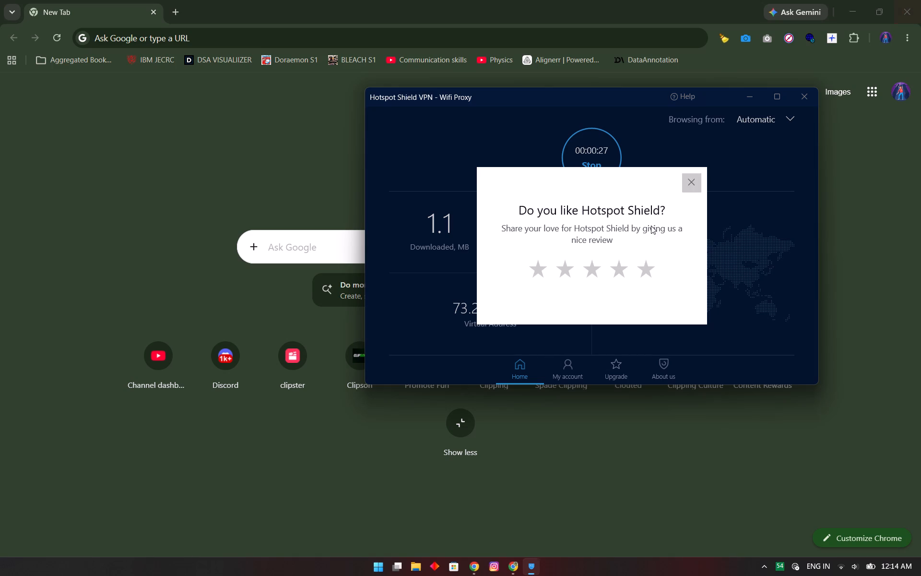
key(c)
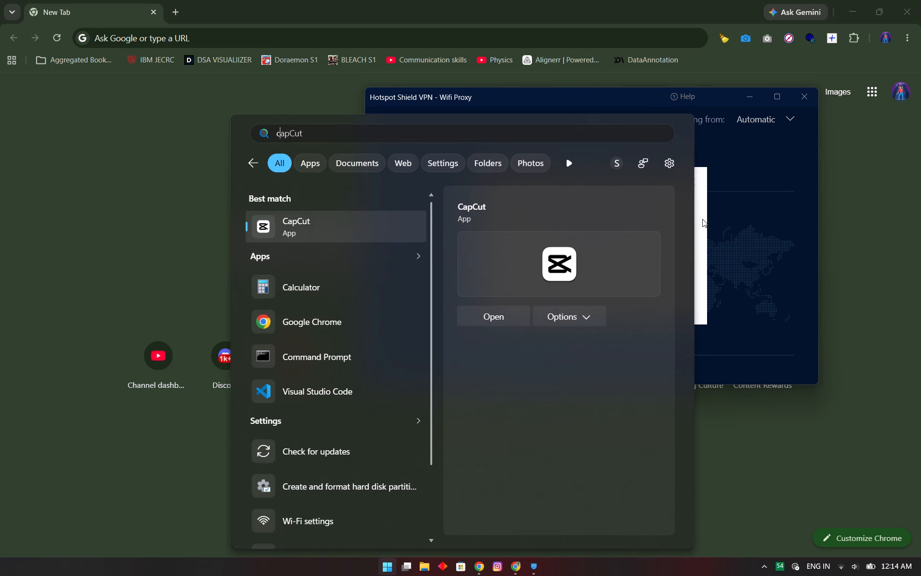
click(482, 314)
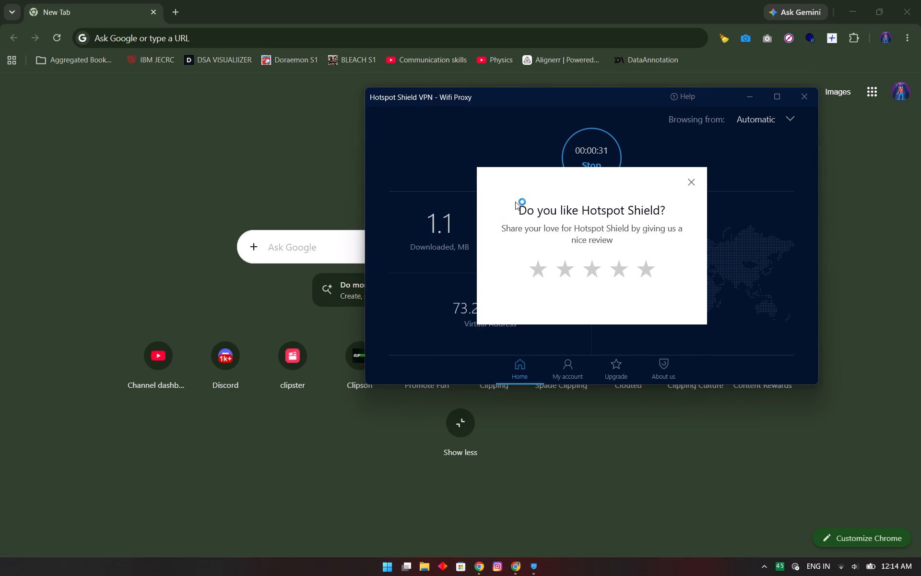
click(692, 184)
click(352, 273)
click(186, 153)
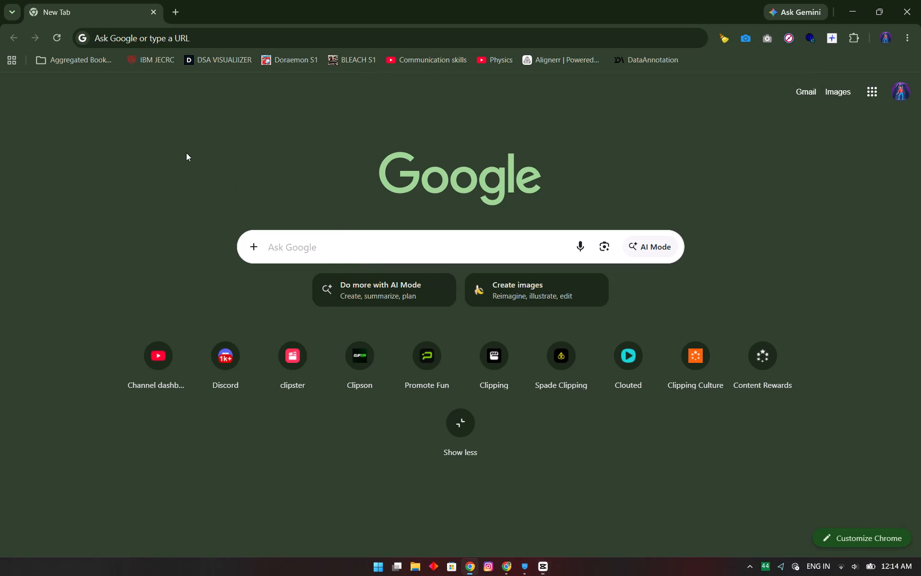
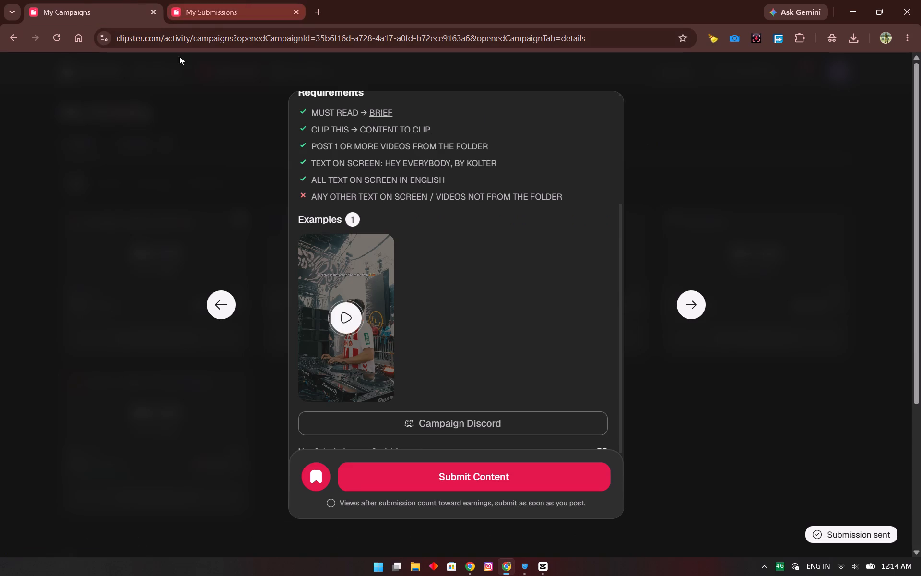
In Chrome, close the Hey Everybody campaign details and check the submissions list on the My Submissions page.
click(122, 84)
click(181, 0)
click(80, 0)
click(177, 0)
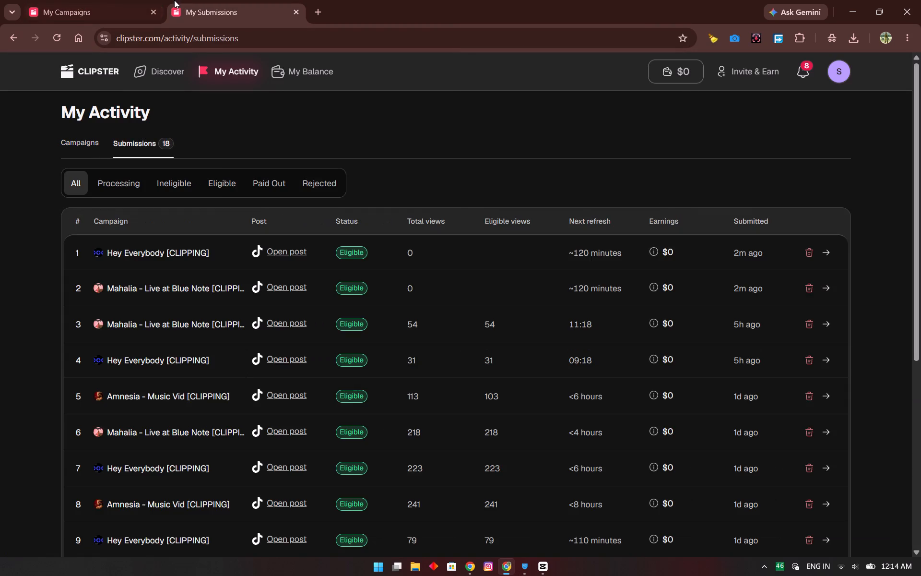
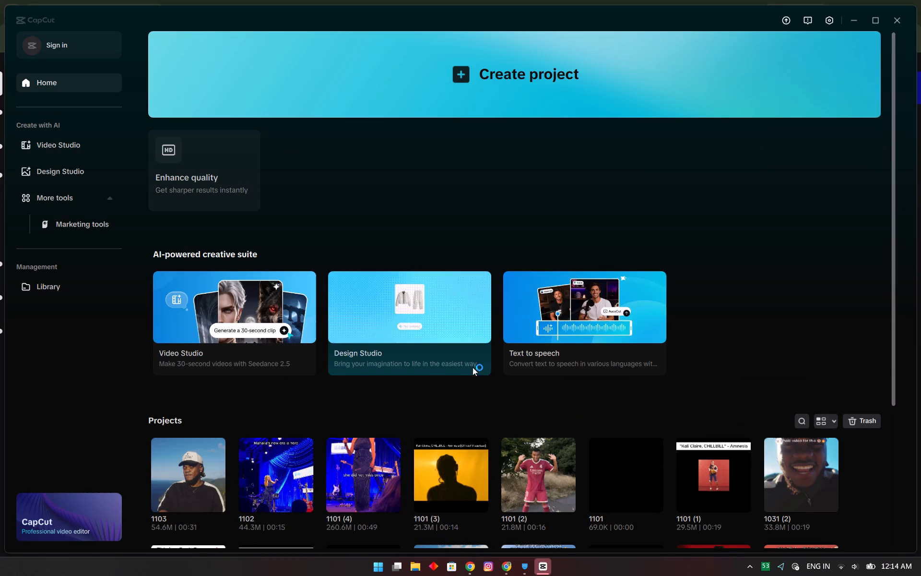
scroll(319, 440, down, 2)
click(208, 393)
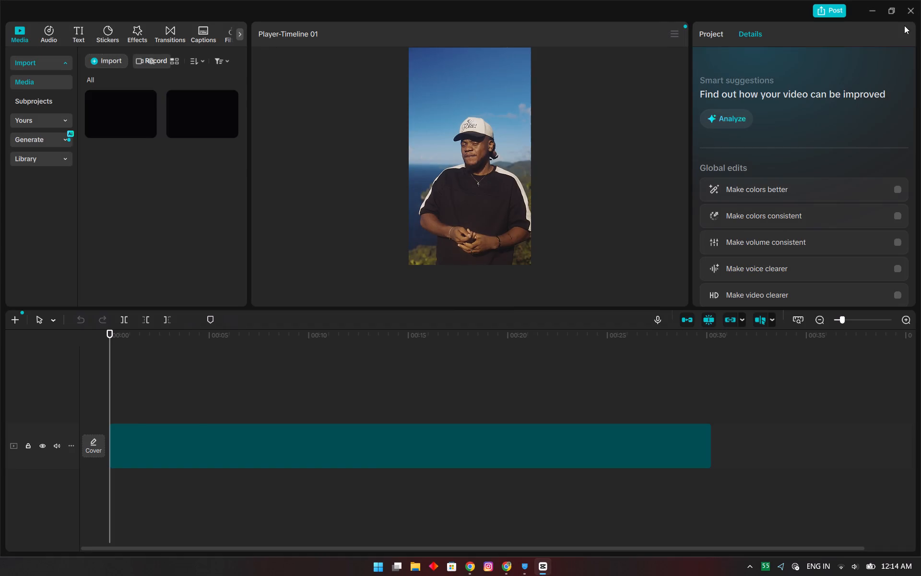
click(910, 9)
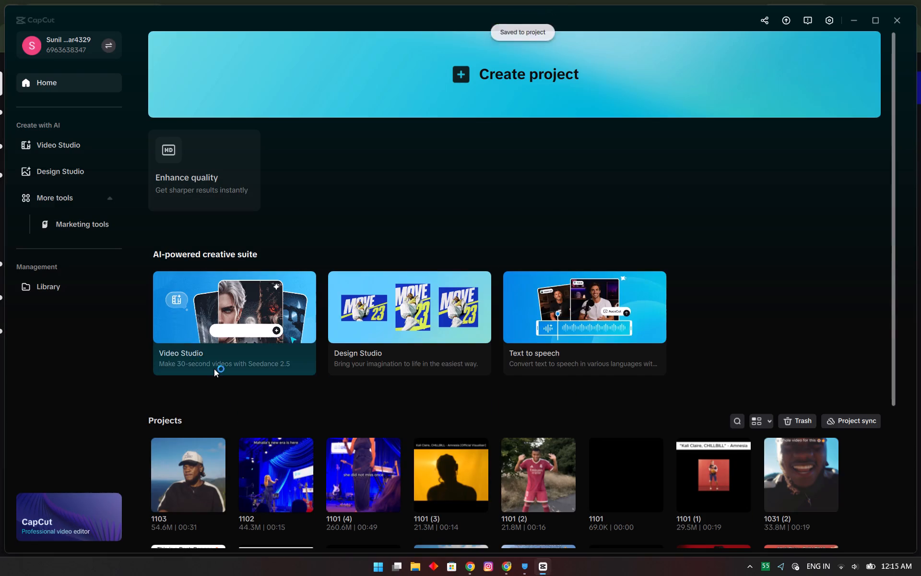
Open project 1103 and generate automatic lyrics in English for the amnesia 13.mp4 clip.
click(187, 472)
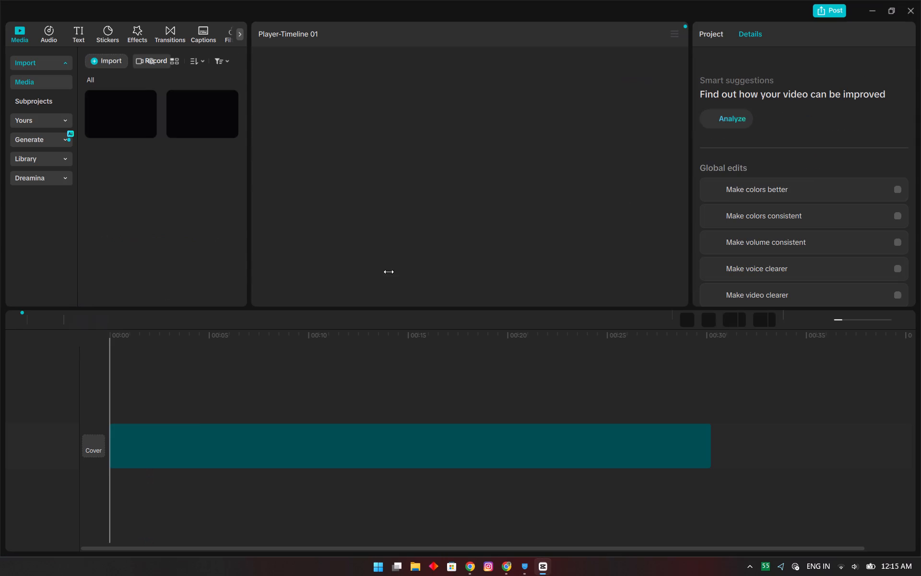
click(198, 31)
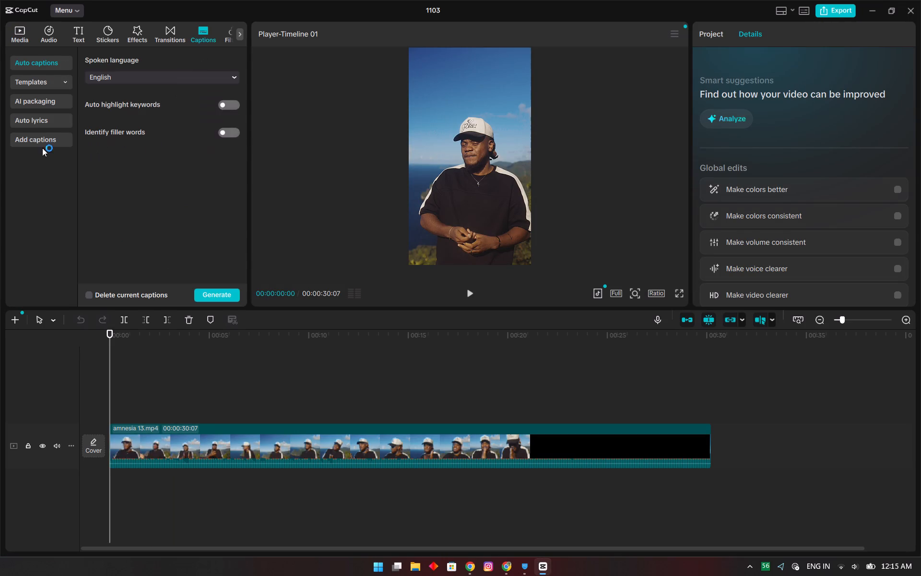
click(32, 125)
click(213, 299)
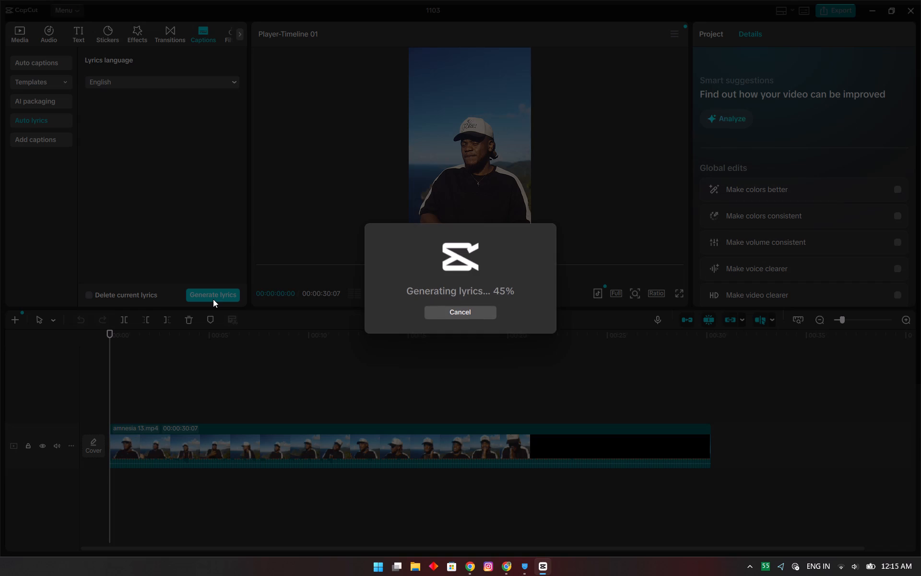
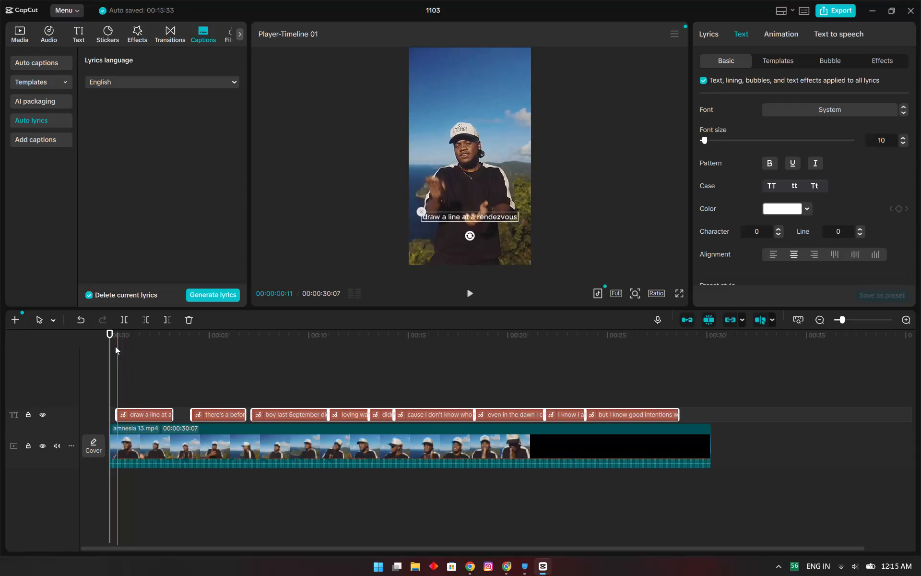
Apply the trending slanted text template with the staggered "THE QUICK BROWN" preview to all the lyric captions.
key(space)
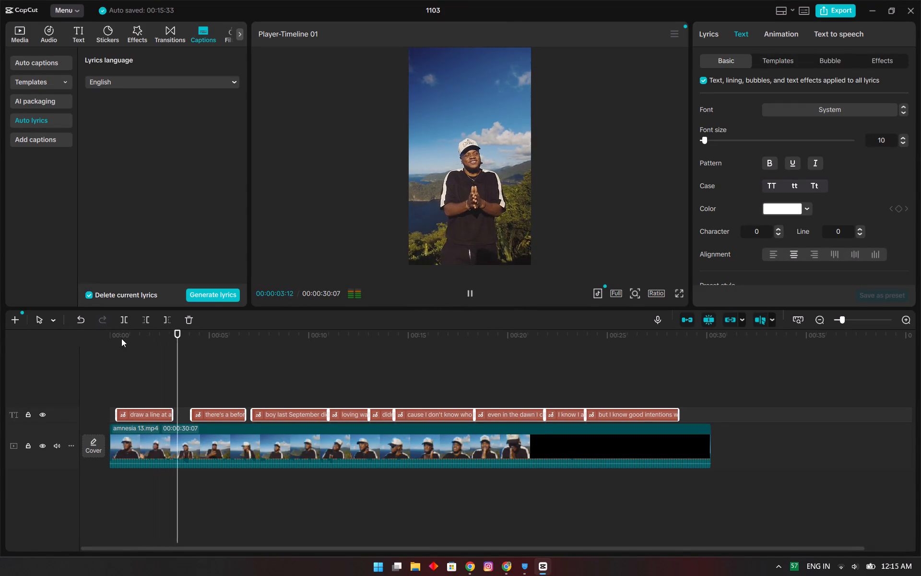
click(133, 335)
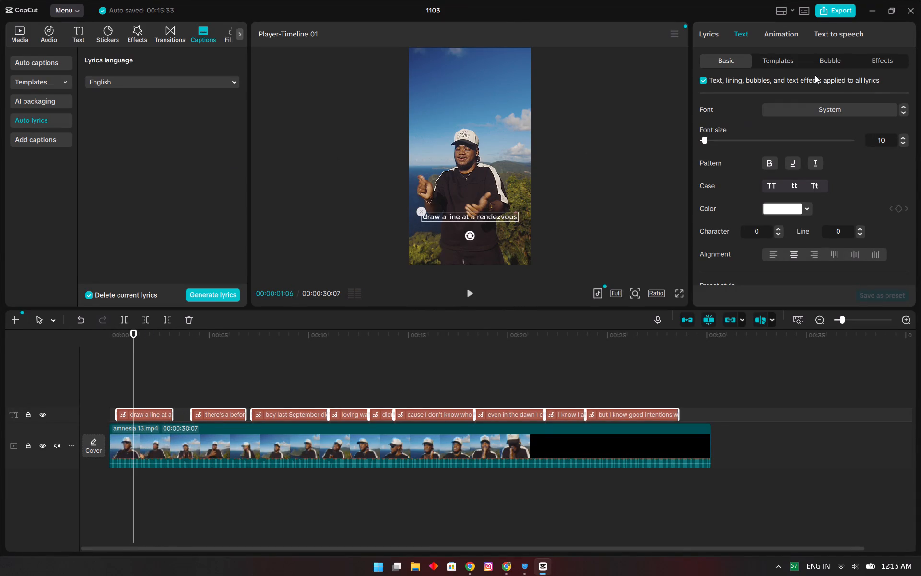
click(776, 63)
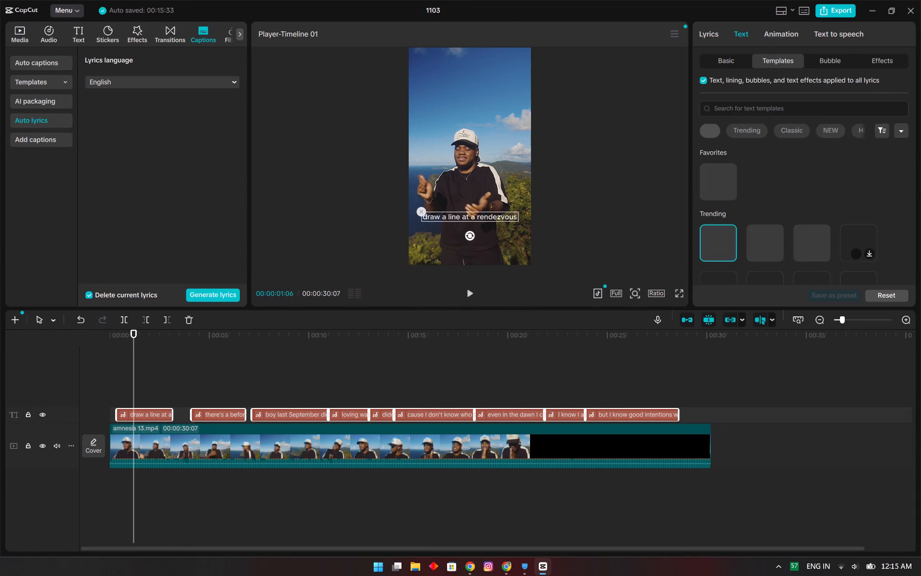
scroll(824, 180, down, 1)
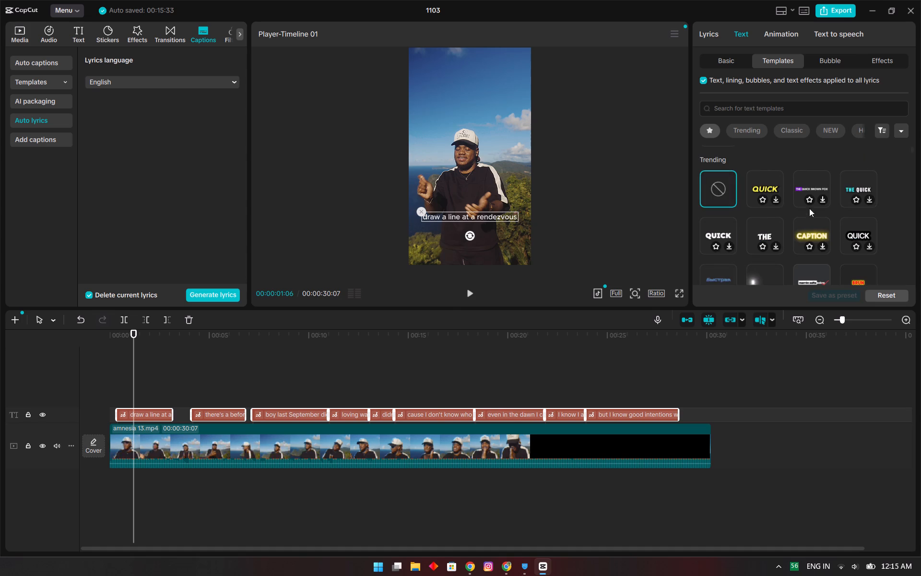
scroll(814, 199, up, 2)
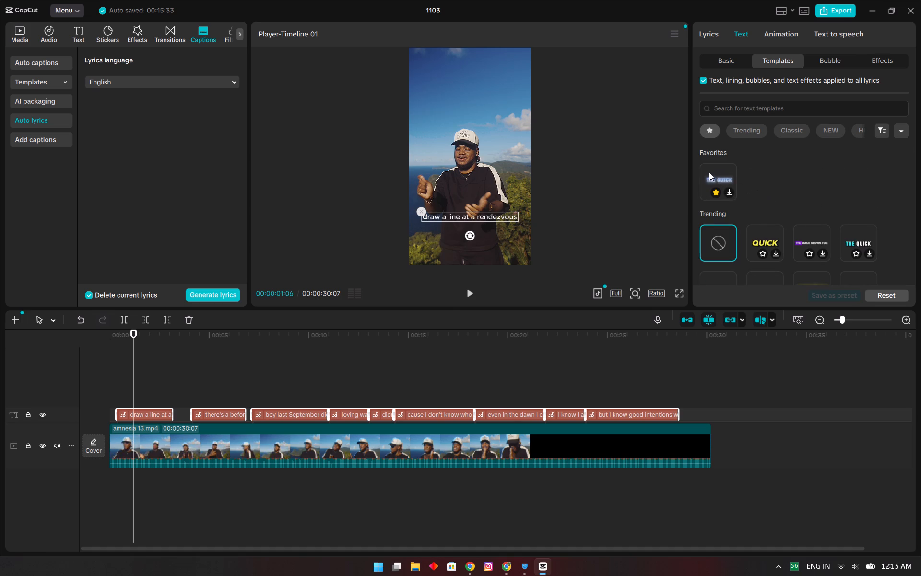
scroll(783, 179, down, 3)
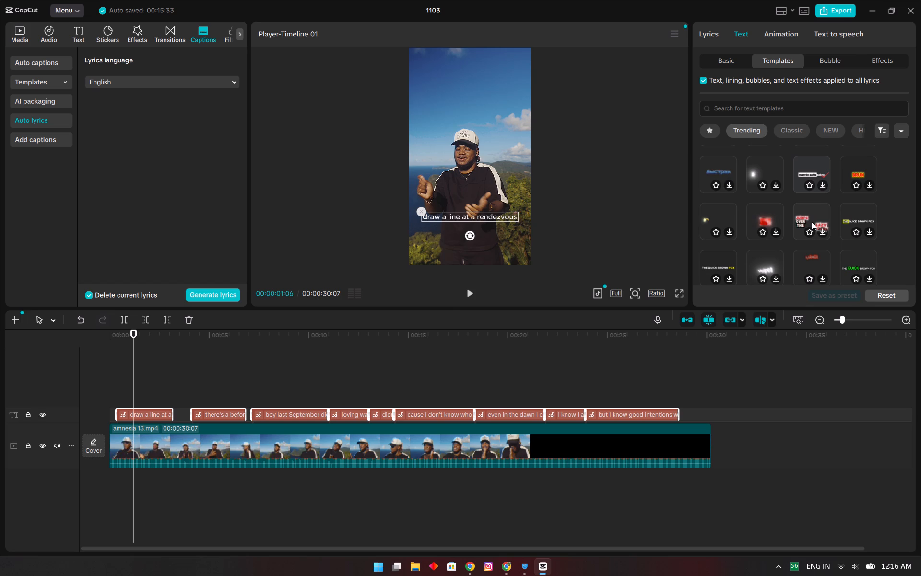
click(822, 232)
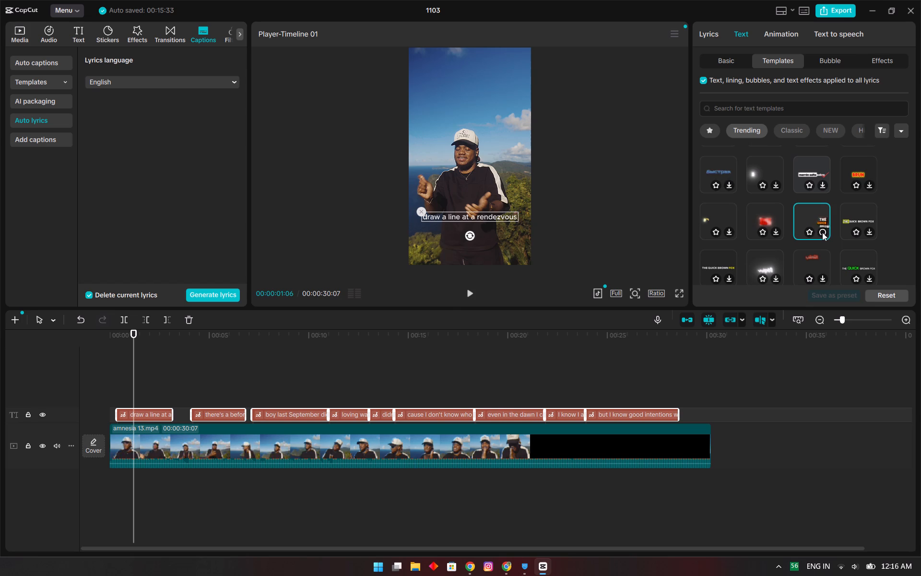
click(809, 231)
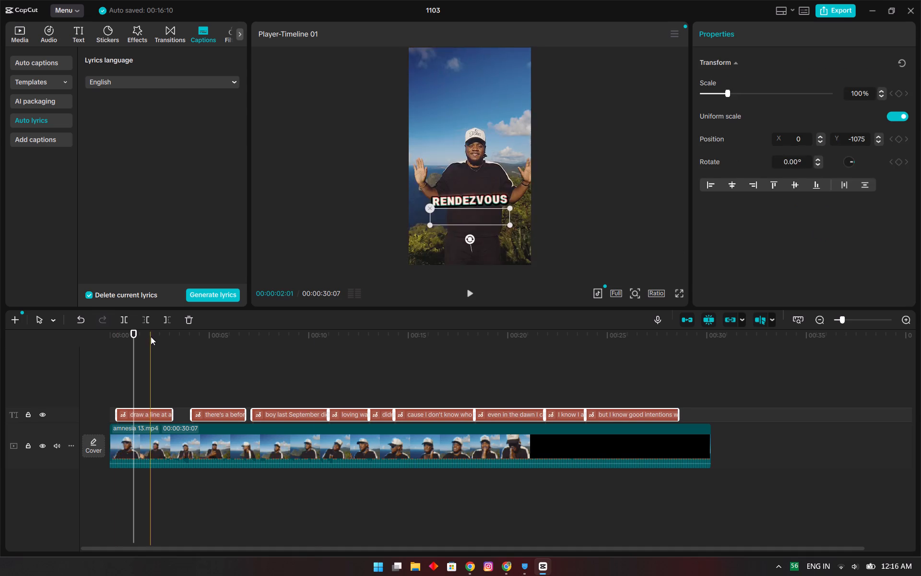
Preview the restyled lyric captions from the start and move them up the frame to Y position -386.
drag(133, 333, 115, 335)
key(space)
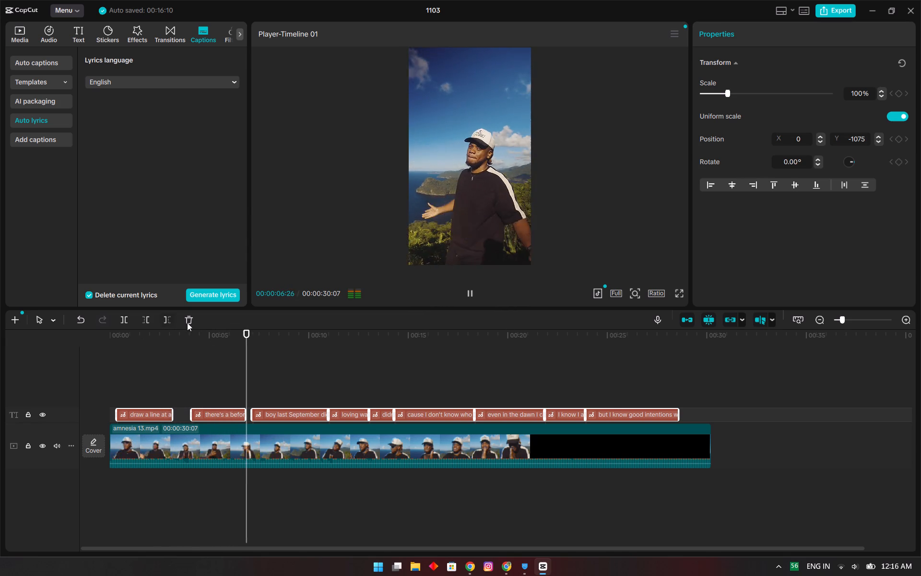
click(211, 340)
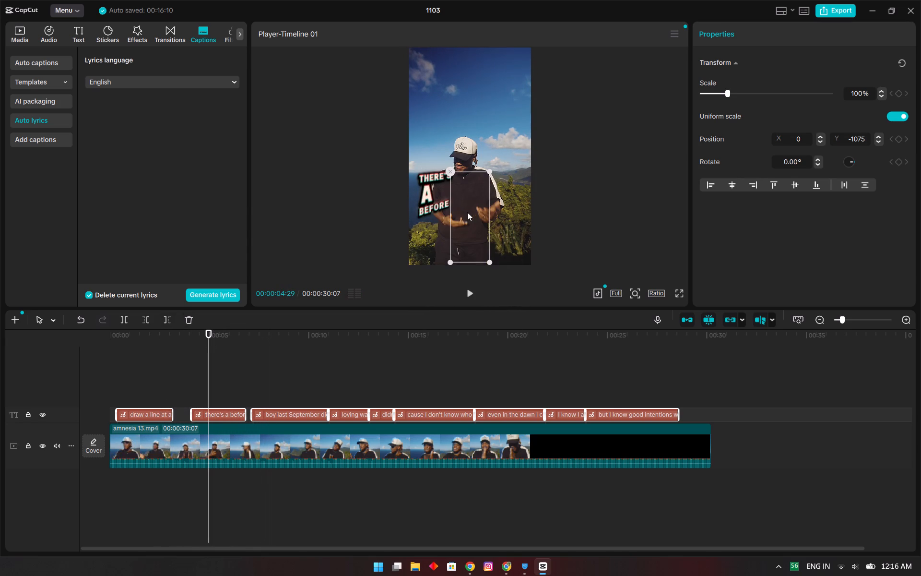
drag(474, 202, 474, 172)
drag(466, 176, 465, 145)
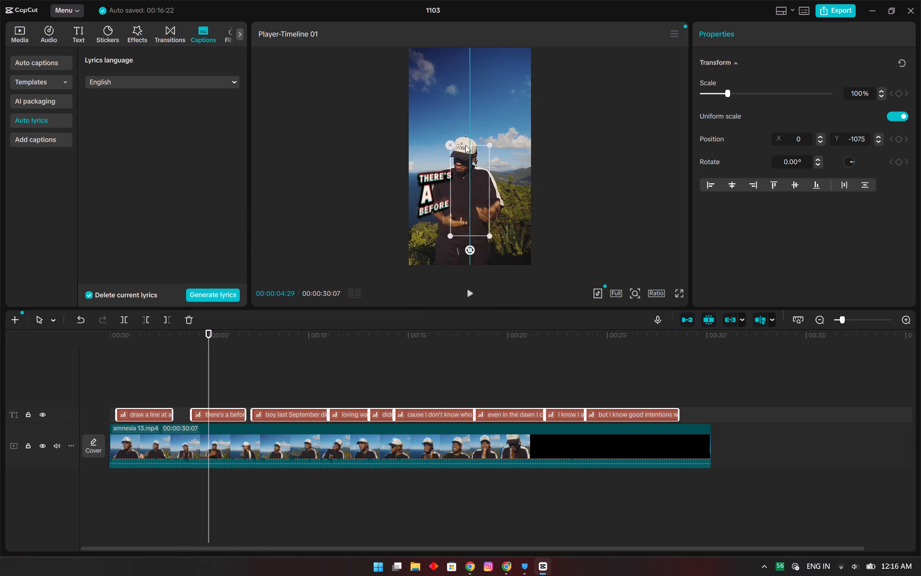
drag(465, 145, 467, 137)
Play the captioned clip from about 9 seconds to its end to check the lyrics, and return to the start.
drag(212, 333, 287, 330)
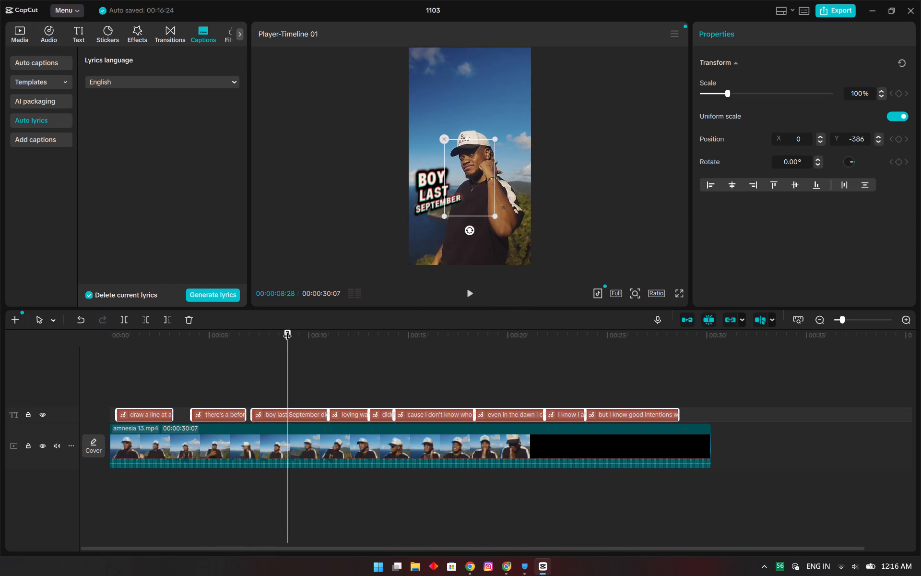
key(space)
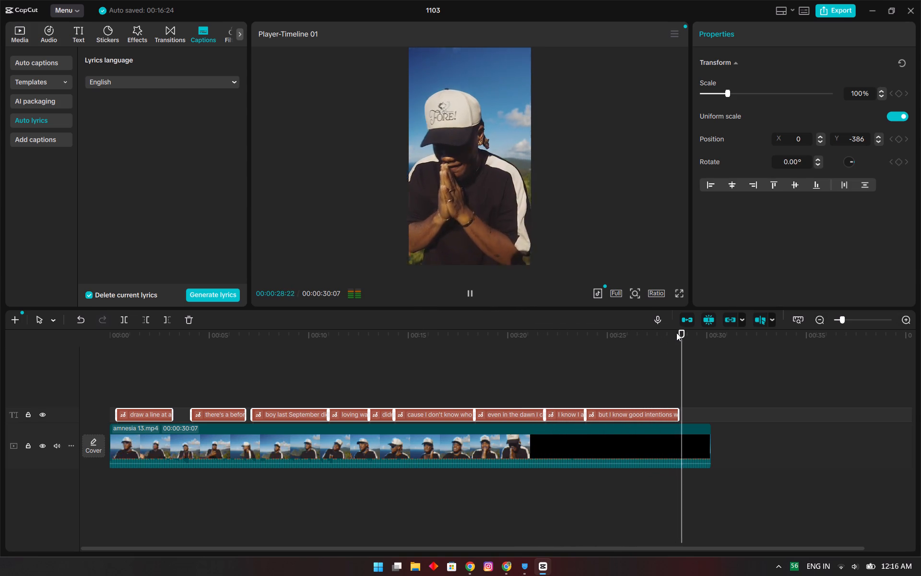
drag(685, 333, 617, 334)
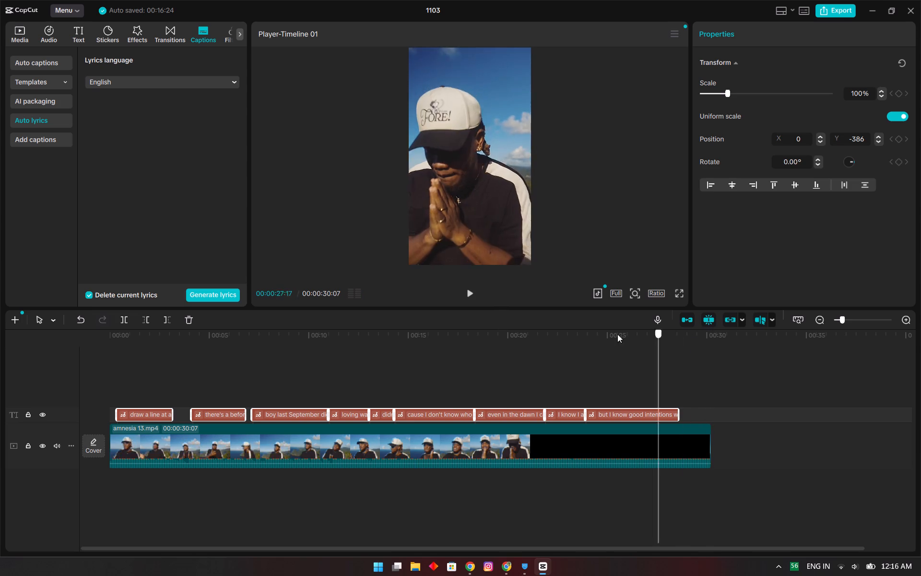
drag(617, 334, 61, 335)
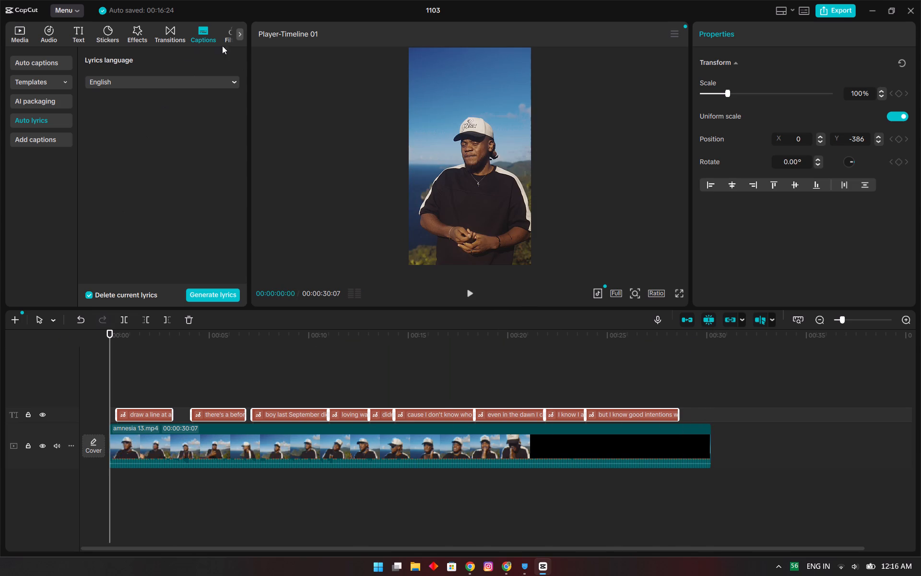
Look over the trending transitions and open the animation options of the amnesia 13.mp4 clip.
click(173, 36)
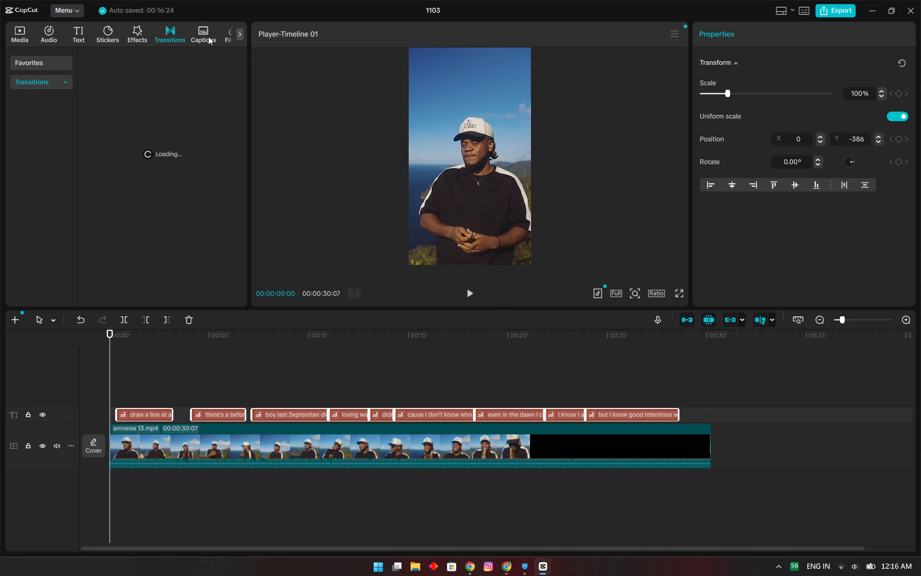
click(131, 439)
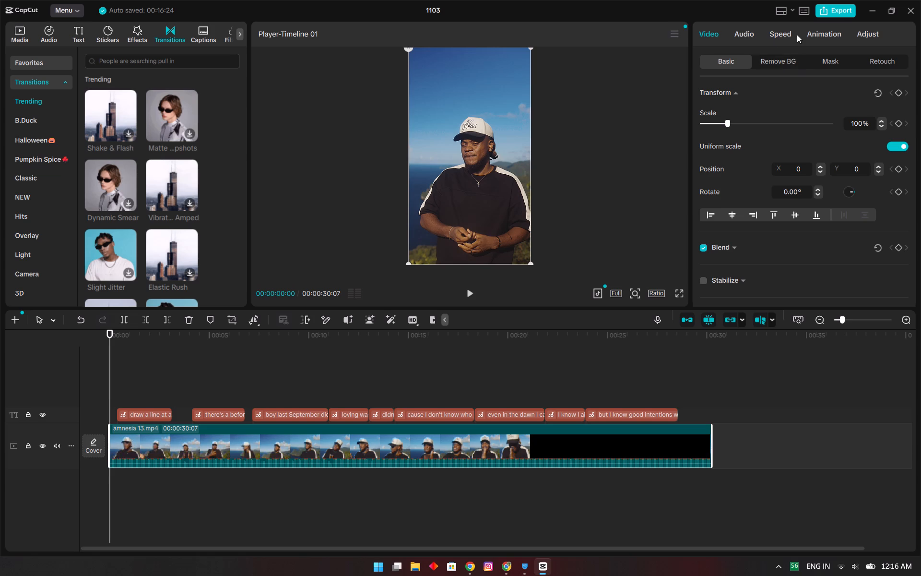
click(815, 33)
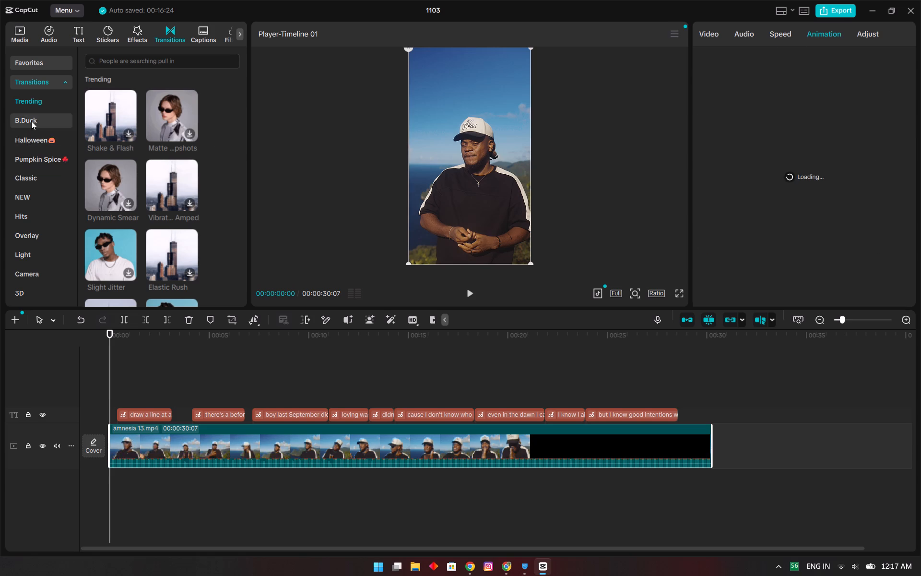
scroll(31, 121, down, 3)
scroll(31, 121, up, 6)
click(788, 35)
click(807, 34)
click(788, 35)
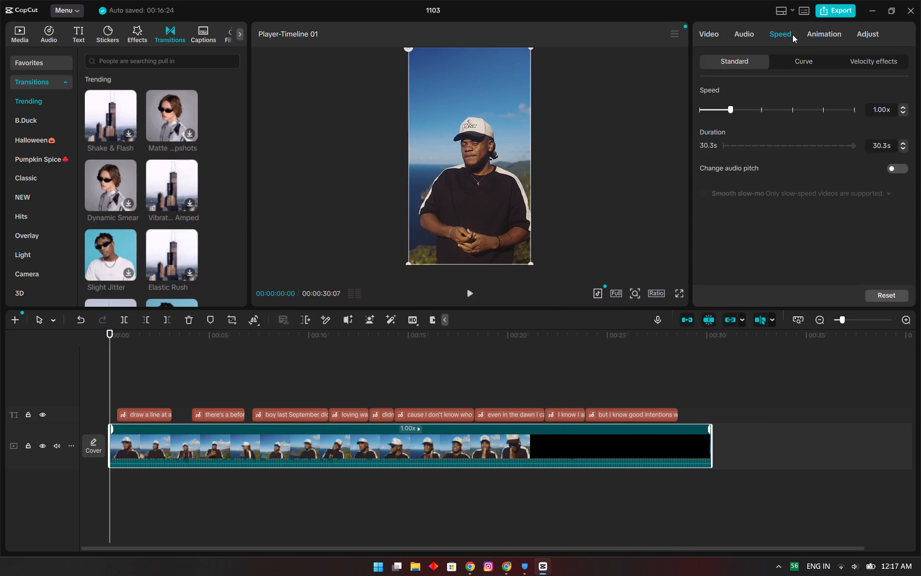
click(803, 35)
click(836, 4)
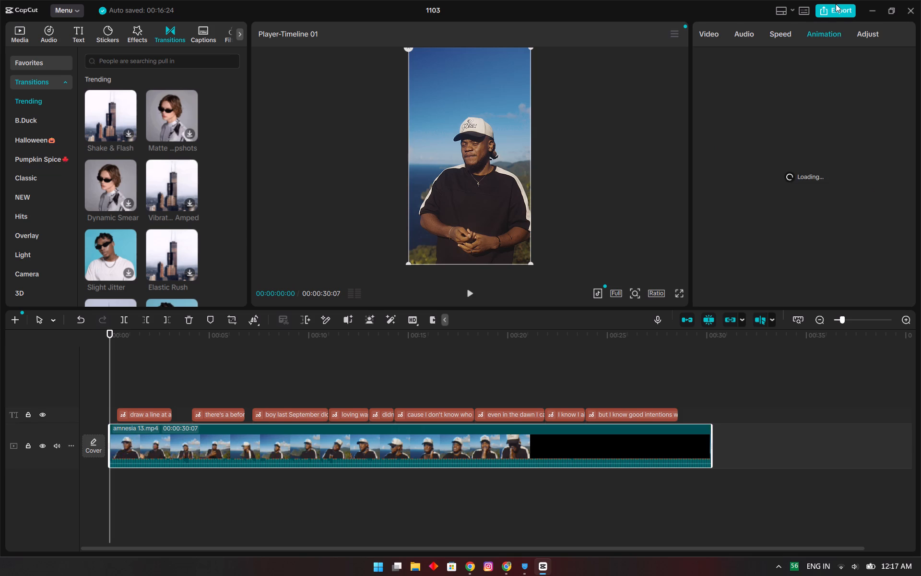
drag(111, 330, 132, 330)
In Chrome, open the Amnesia - Music Vid campaign's details from My Campaigns and open its brief document.
click(510, 570)
click(217, 0)
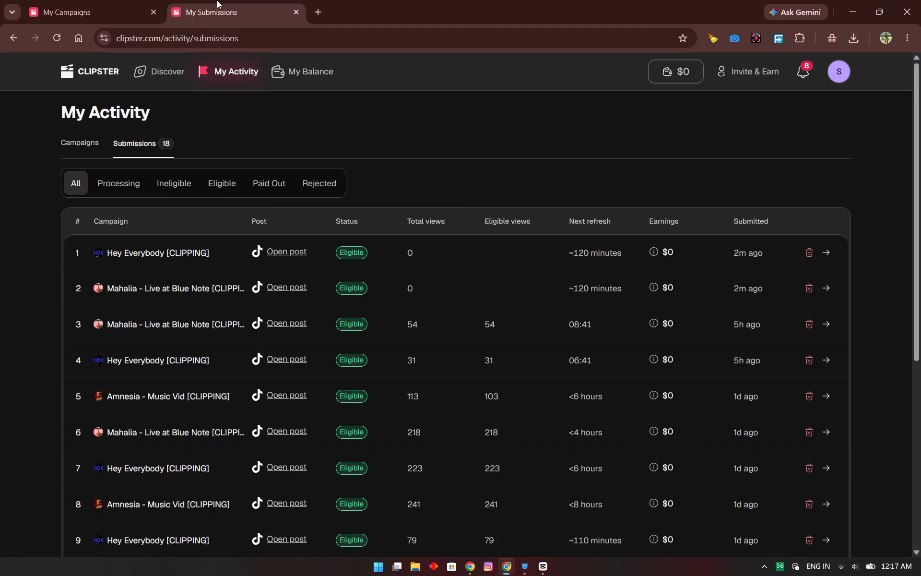
click(82, 152)
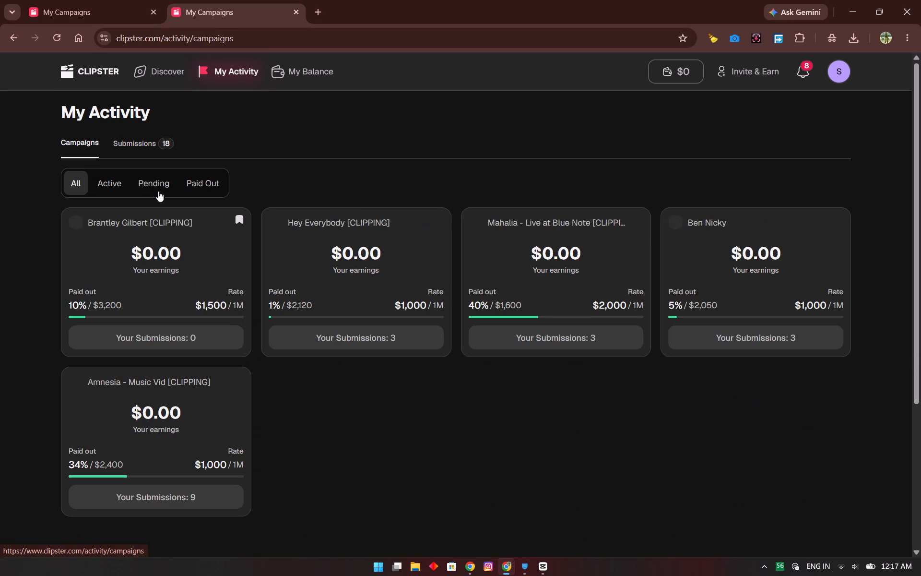
click(139, 441)
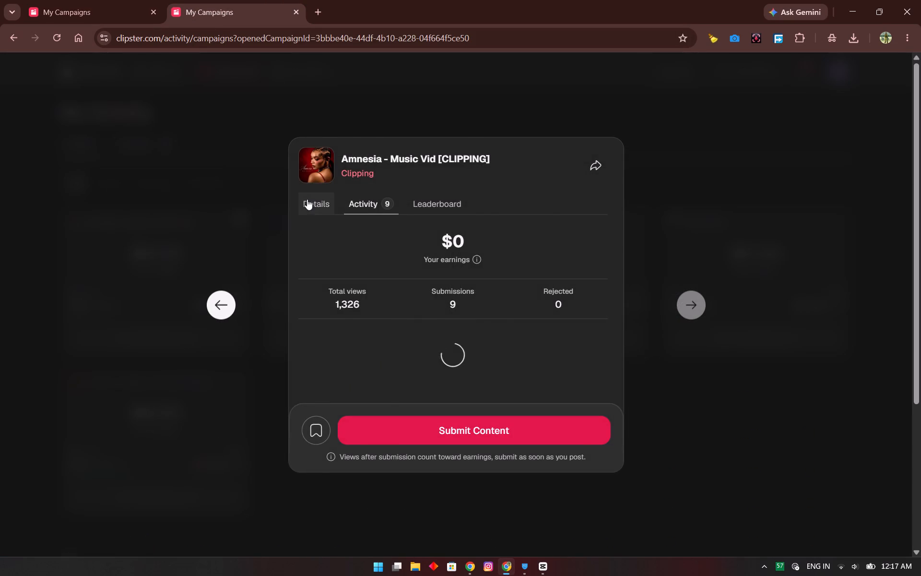
click(307, 199)
click(382, 293)
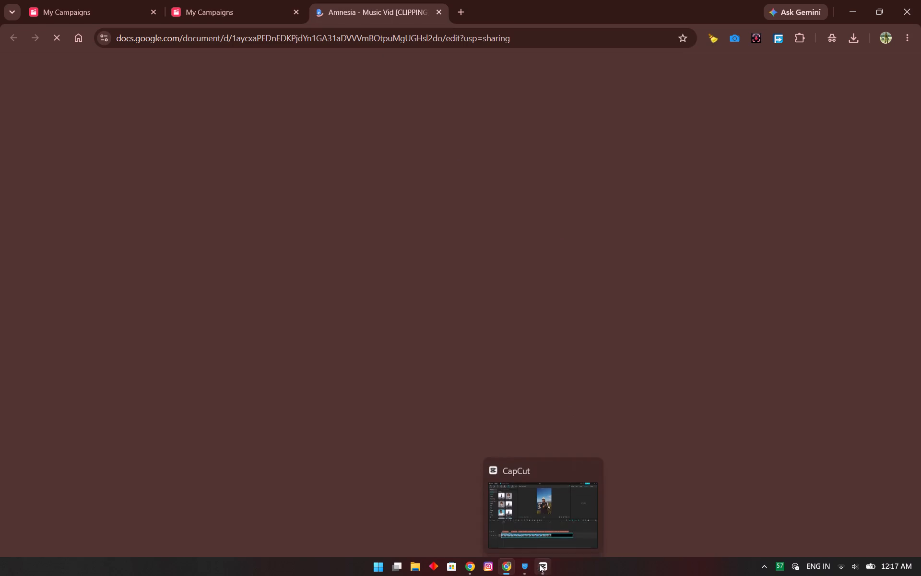
Copy the artist names "Kali Claire, CHILLBILL" from the brief's key rules and read on to the text-on-screen examples.
click(452, 324)
scroll(452, 324, down, 4)
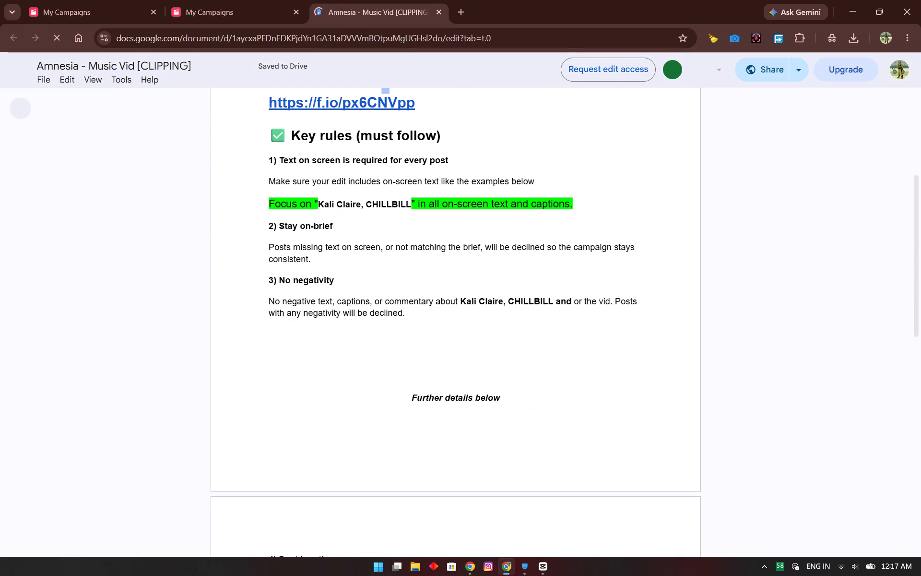
drag(414, 204, 312, 210)
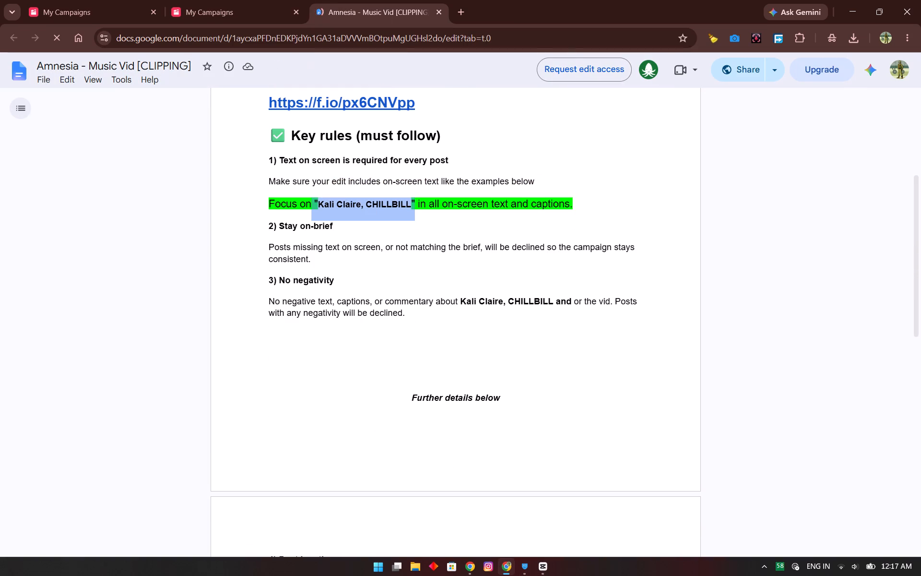
drag(312, 210, 313, 208)
key(ctrl+c)
scroll(484, 252, down, 7)
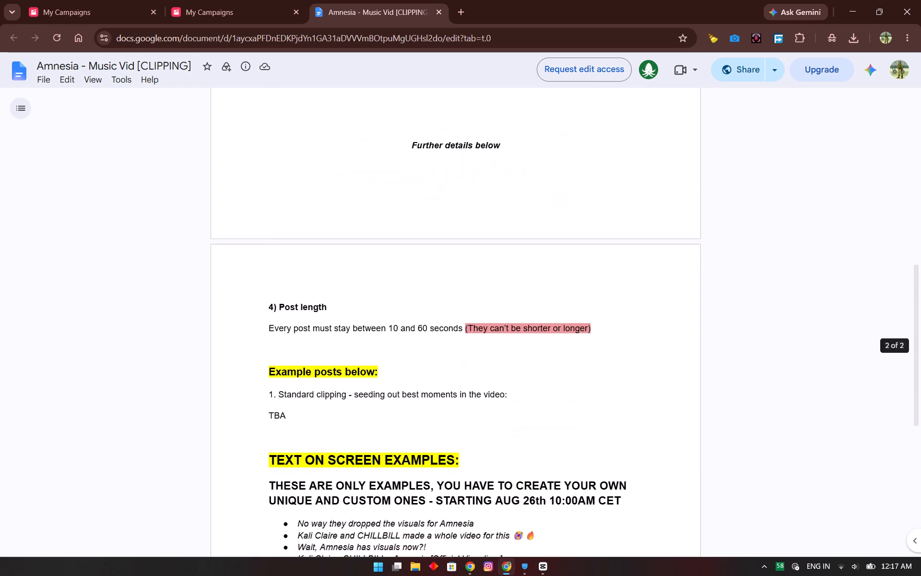
scroll(484, 252, down, 5)
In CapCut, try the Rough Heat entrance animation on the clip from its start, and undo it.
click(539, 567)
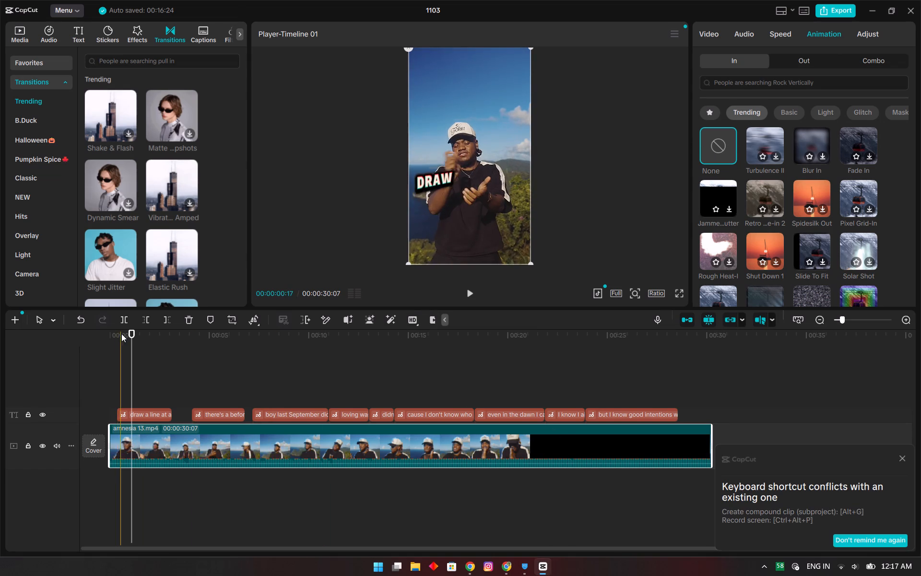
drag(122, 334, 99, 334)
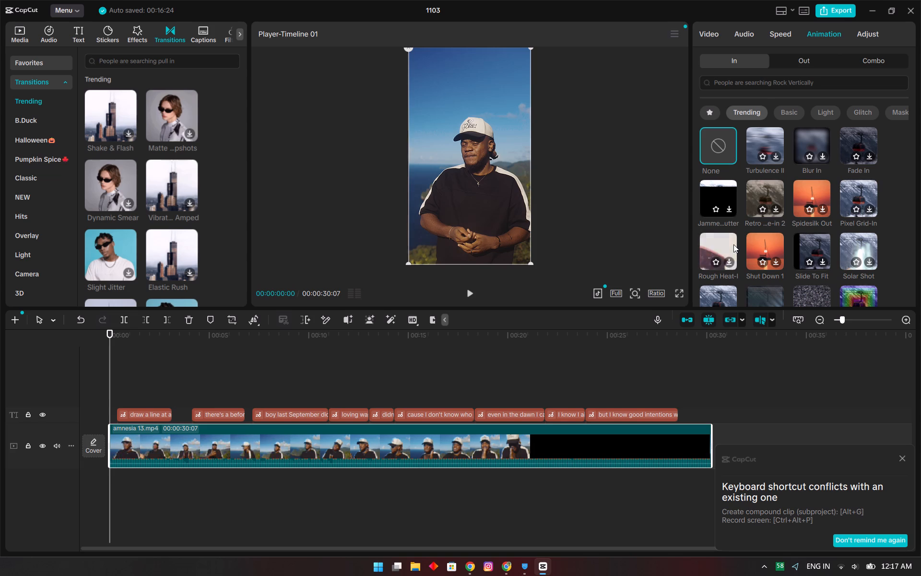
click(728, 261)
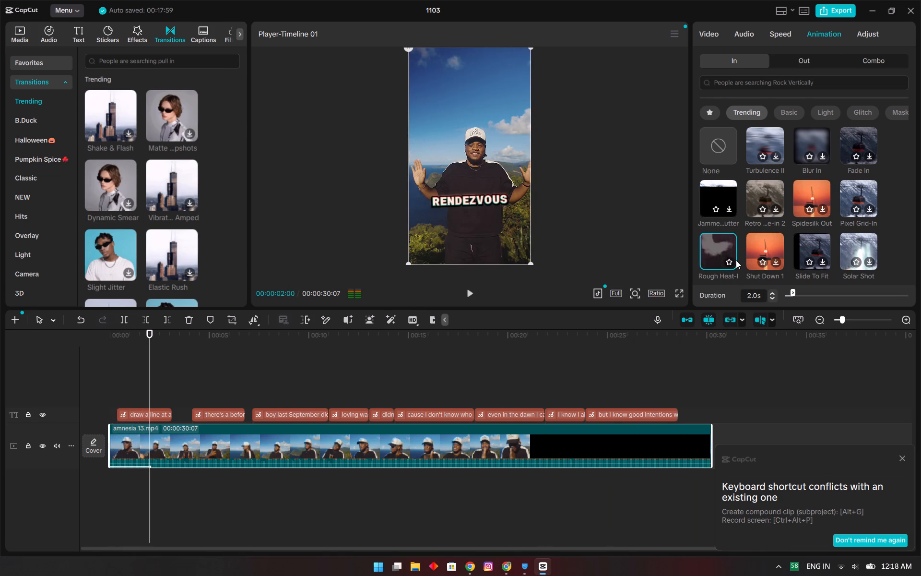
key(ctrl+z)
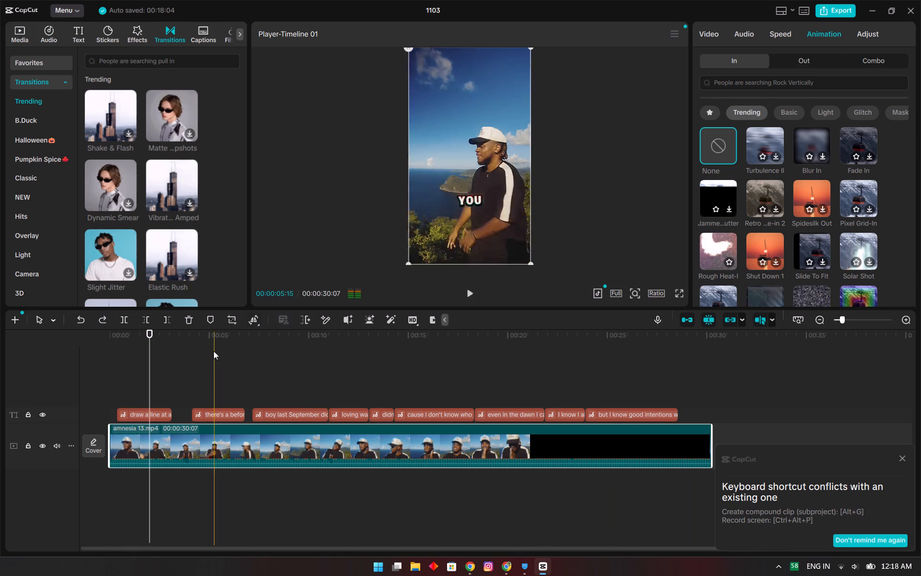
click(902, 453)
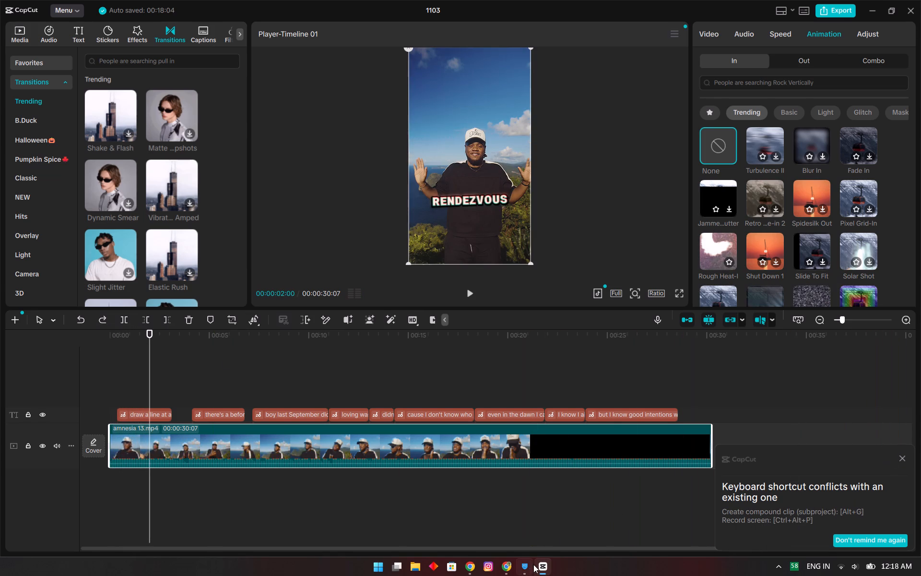
In Chrome, select the line "Her voice is unreal" among the brief's text-on-screen examples.
click(502, 564)
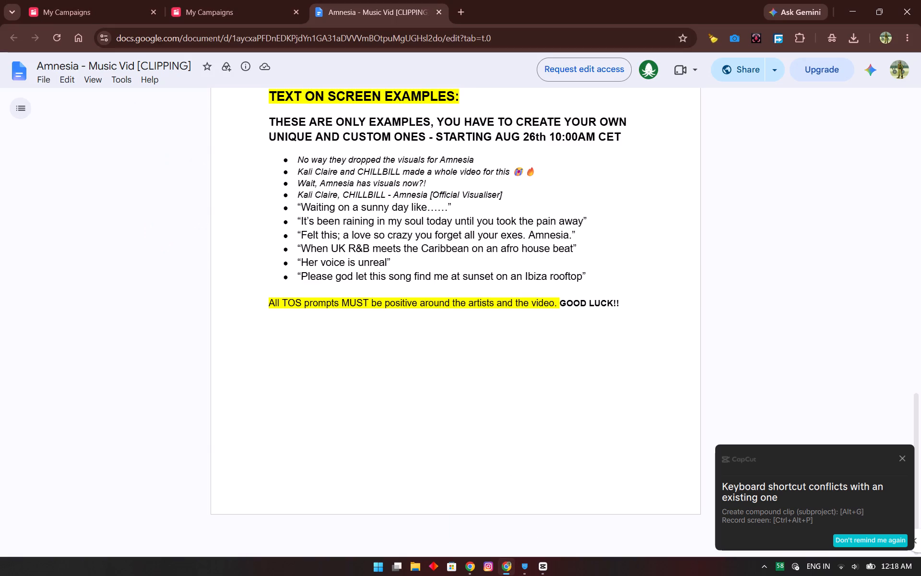
drag(393, 263, 298, 257)
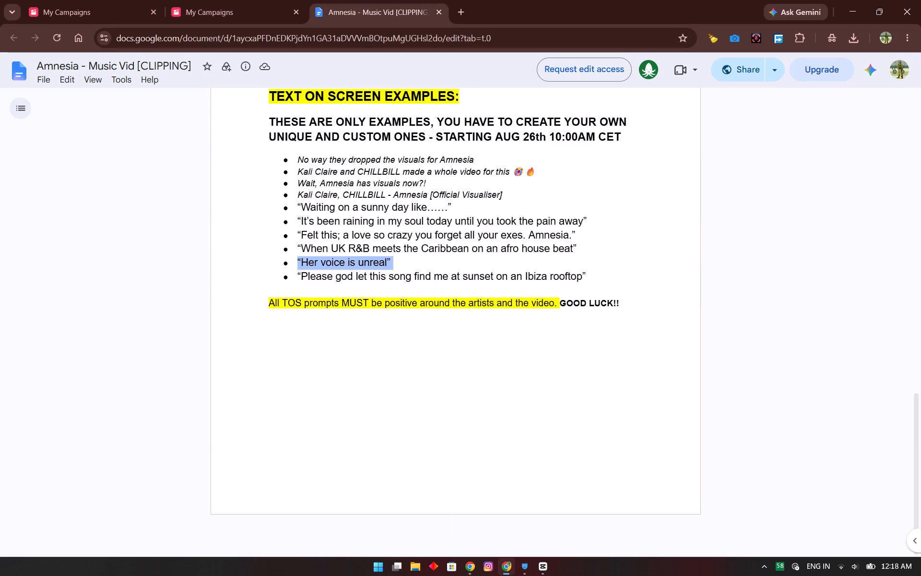
In CapCut, add a default text at 00:00:00:23 and replace its wording with the copied "Kali Claire, CHILLBILL".
click(542, 567)
drag(140, 339, 126, 336)
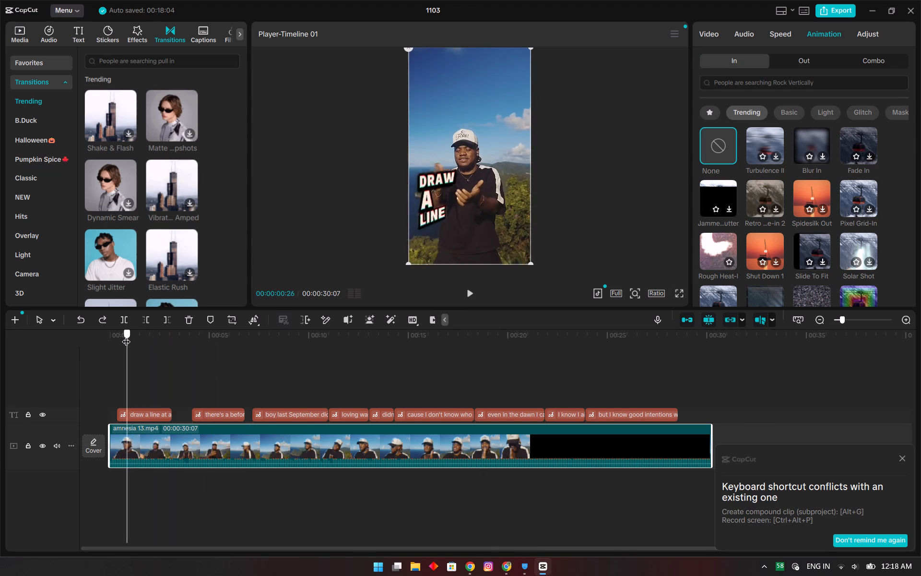
drag(126, 336, 125, 336)
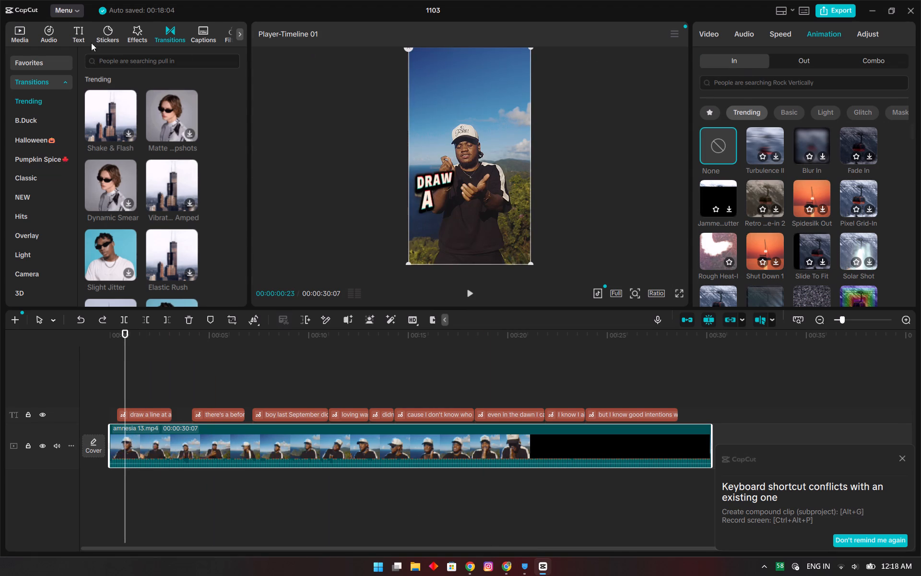
click(86, 39)
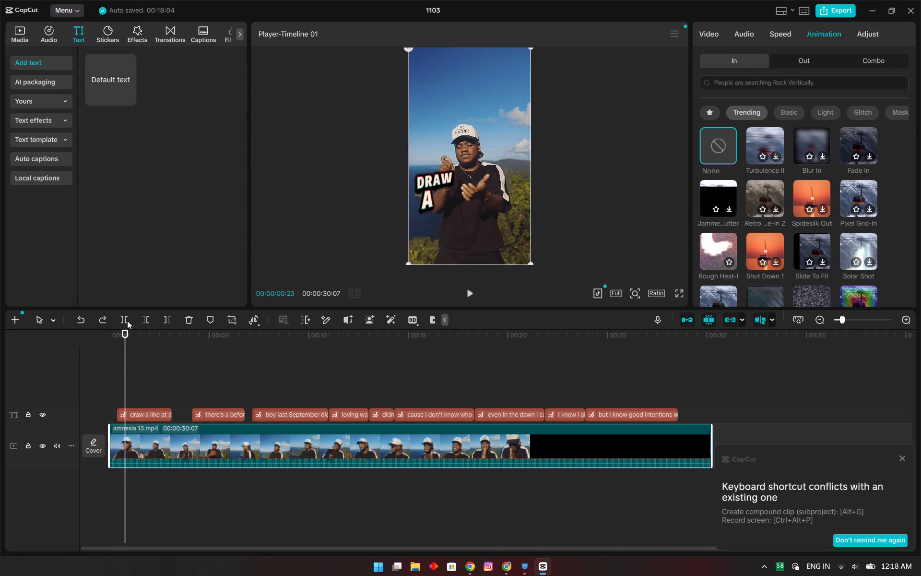
click(129, 99)
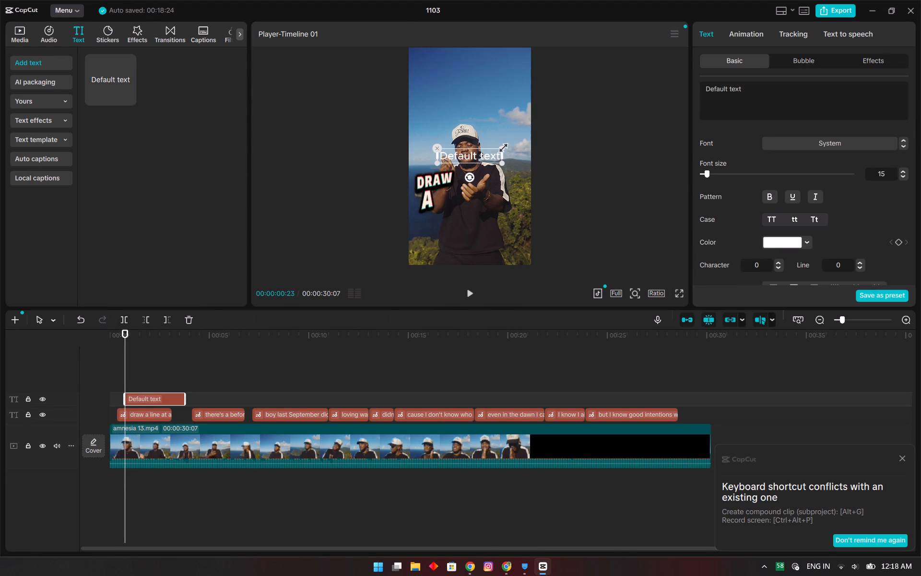
drag(791, 88, 636, 84)
key(ctrl+v)
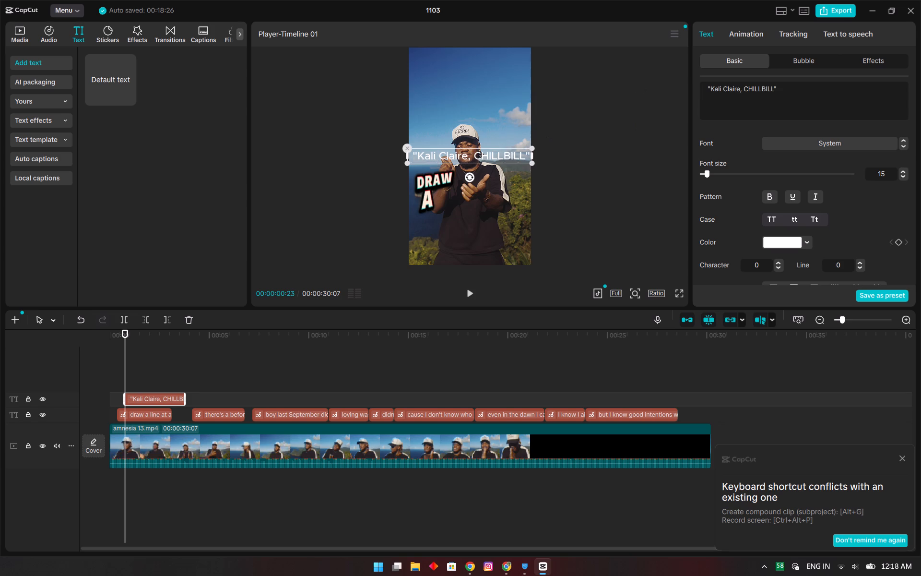
key(space)
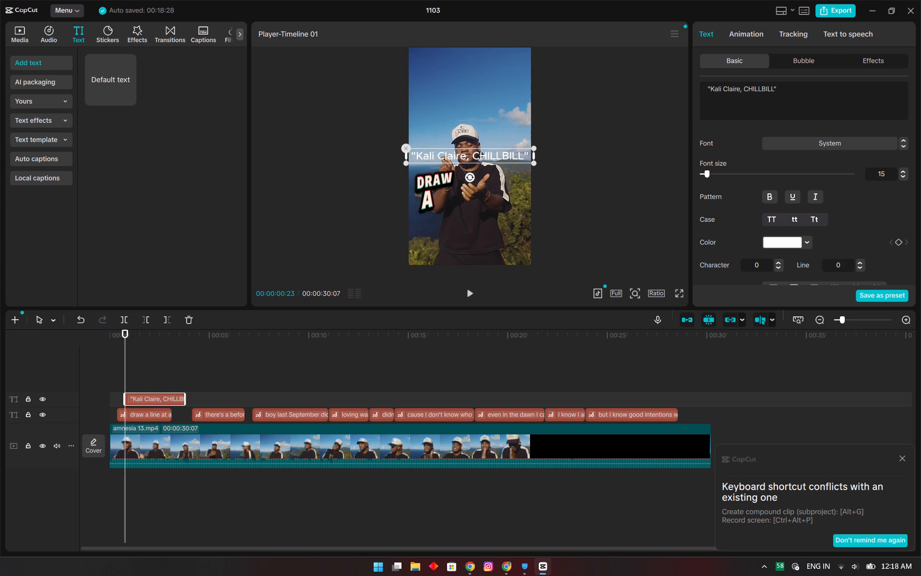
Copy "Her voice is unreal" from the brief in Chrome and insert it before the artist names in the CapCut text.
key(Left)
key(Left)
key(Left)
key(Left)
key(Left)
key(Left)
key(Left)
key(Left)
key(Left)
key(Left)
key(Left)
key(Left)
key(Left)
key(Left)
key(Left)
key(Left)
key(Left)
key(Left)
key(Left)
key(Left)
click(503, 572)
key(ctrl+c)
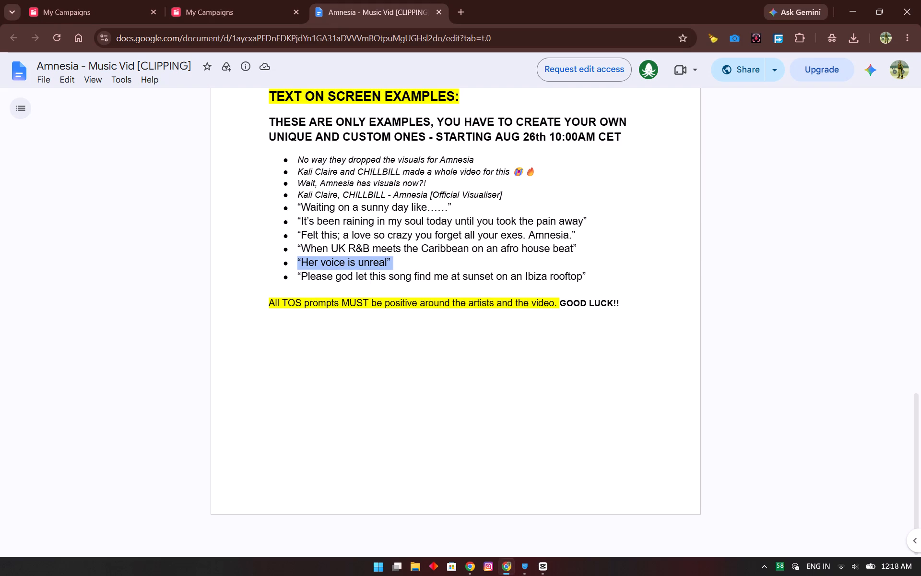
click(541, 575)
key(ctrl+v)
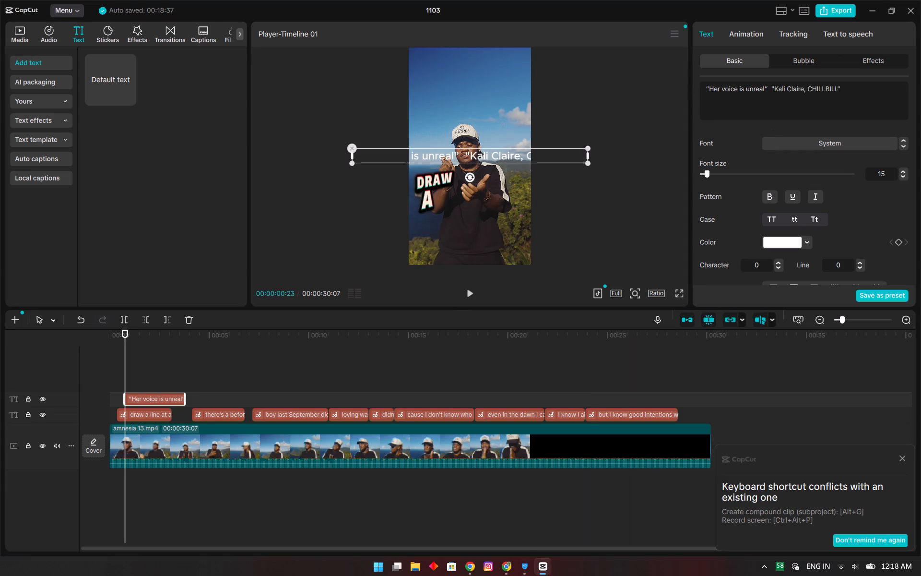
Remove the quotation marks between the phrase and the artist names and separate them with a spaced hyphen.
key(BackSpace)
key(BackSpace)
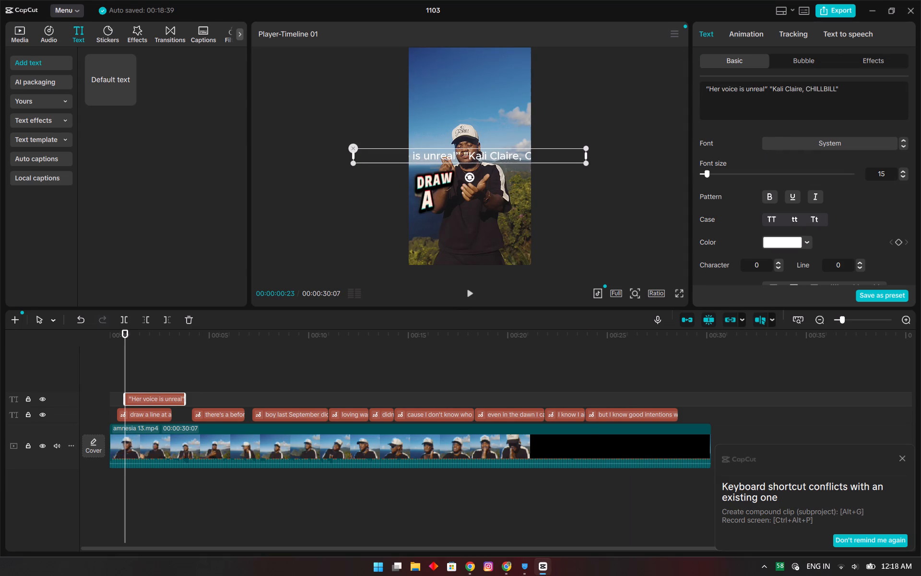
key(Right)
key(Right)
key(BackSpace)
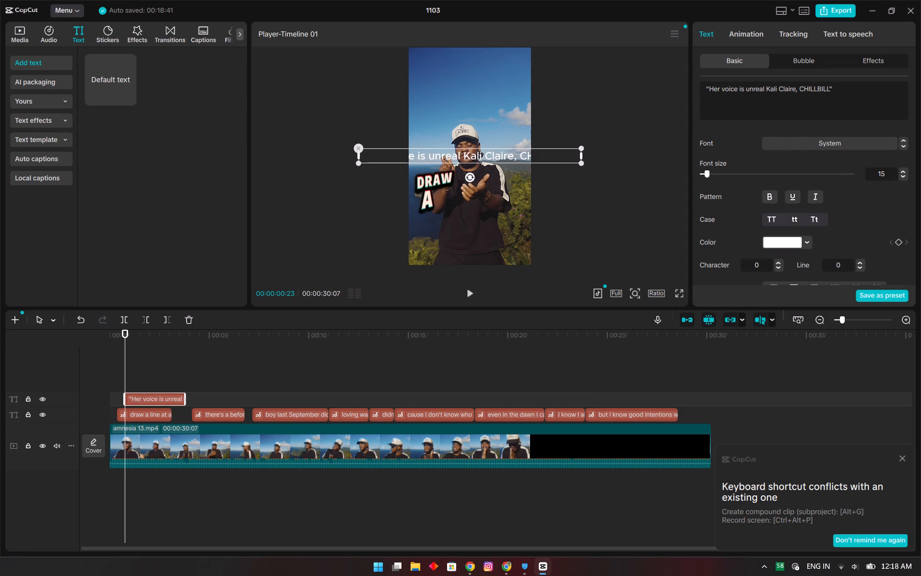
key(minus)
key(space)
Delete ", CHILLBILL" from the on-screen text, leaving "Her voice is unreal - Kali Claire" inside the quotation marks.
key(Right)
key(Right)
key(Right)
key(Right)
key(Right)
key(Right)
key(Right)
key(Right)
key(Right)
key(Right)
key(Right)
key(Right)
key(Right)
key(Right)
key(Right)
key(Right)
key(Right)
key(Right)
key(Right)
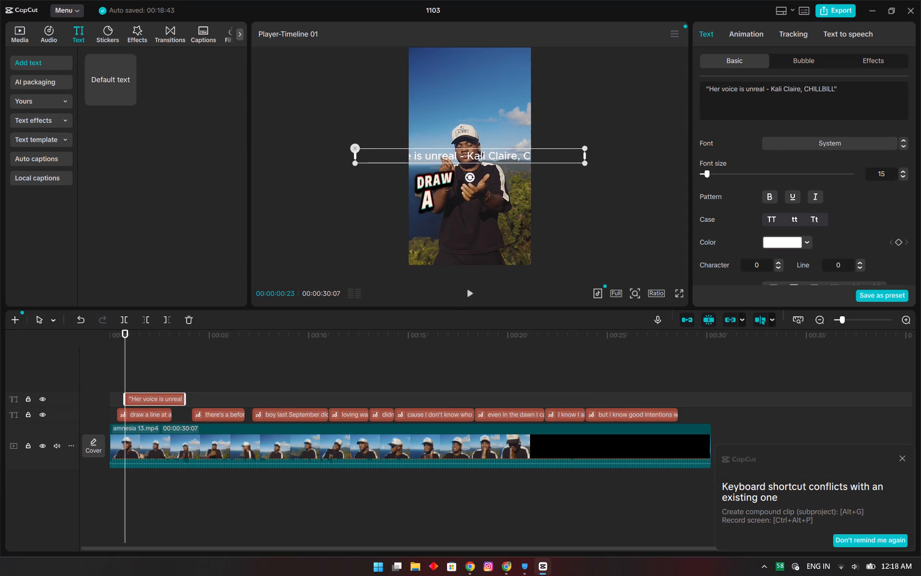
key(Right)
key(Right)
key(Right)
key(BackSpace)
key(BackSpace)
key(BackSpace)
key(BackSpace)
key(BackSpace)
key(BackSpace)
key(BackSpace)
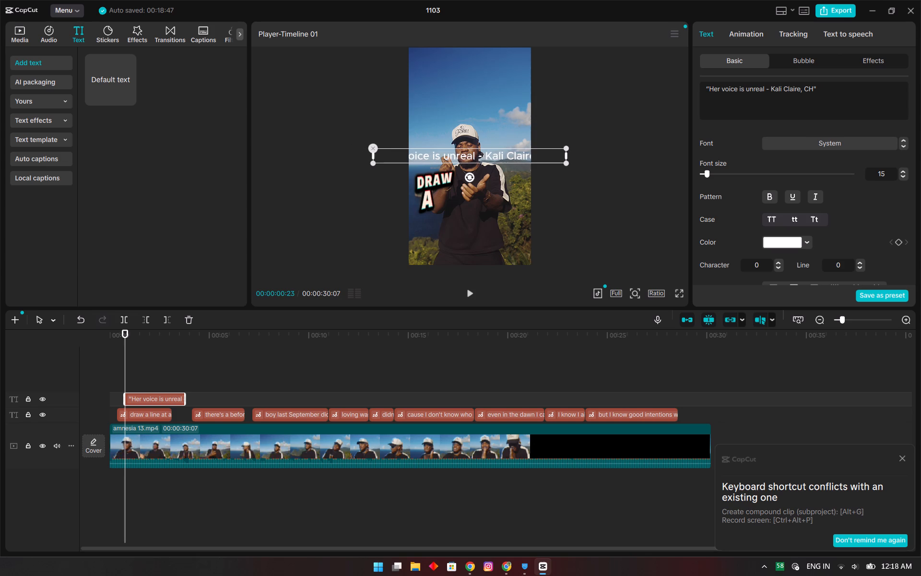
key(BackSpace)
key(BackSpace)
key(BackSpace)
key(BackSpace)
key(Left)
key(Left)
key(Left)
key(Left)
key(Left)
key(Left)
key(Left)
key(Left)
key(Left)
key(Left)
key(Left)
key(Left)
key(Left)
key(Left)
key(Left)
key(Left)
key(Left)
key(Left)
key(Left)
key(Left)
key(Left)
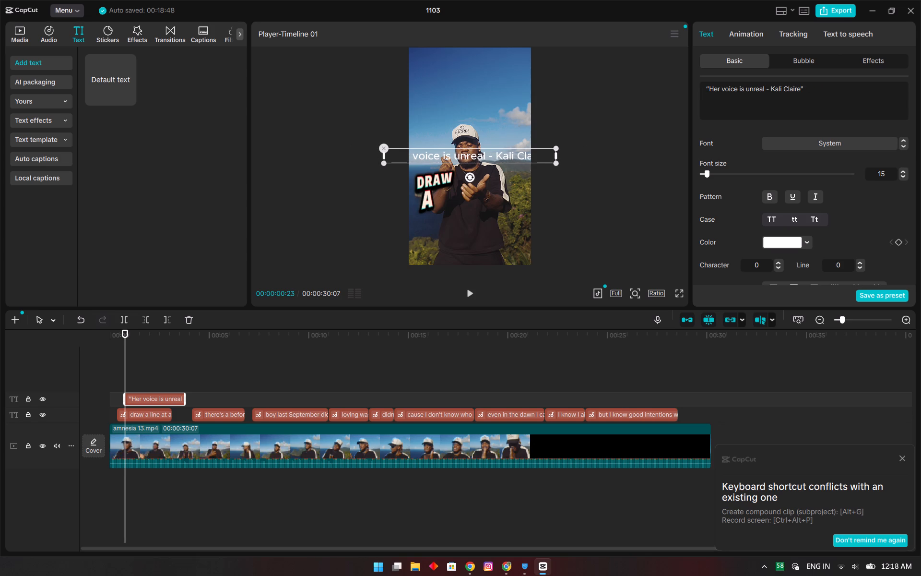
Scale the on-screen text down to 65% and apply the third preset style after the no-style option.
scroll(773, 132, down, 1)
scroll(715, 153, down, 2)
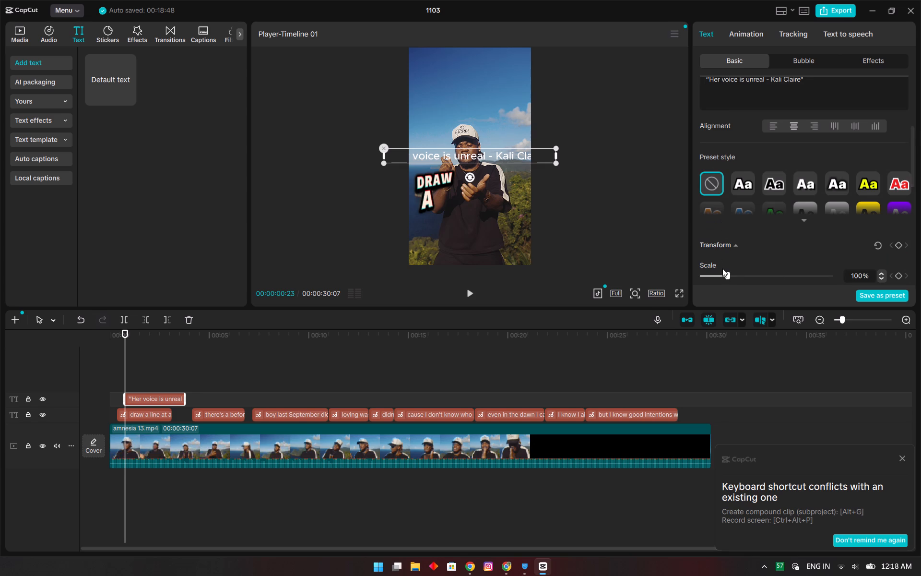
drag(729, 274, 720, 275)
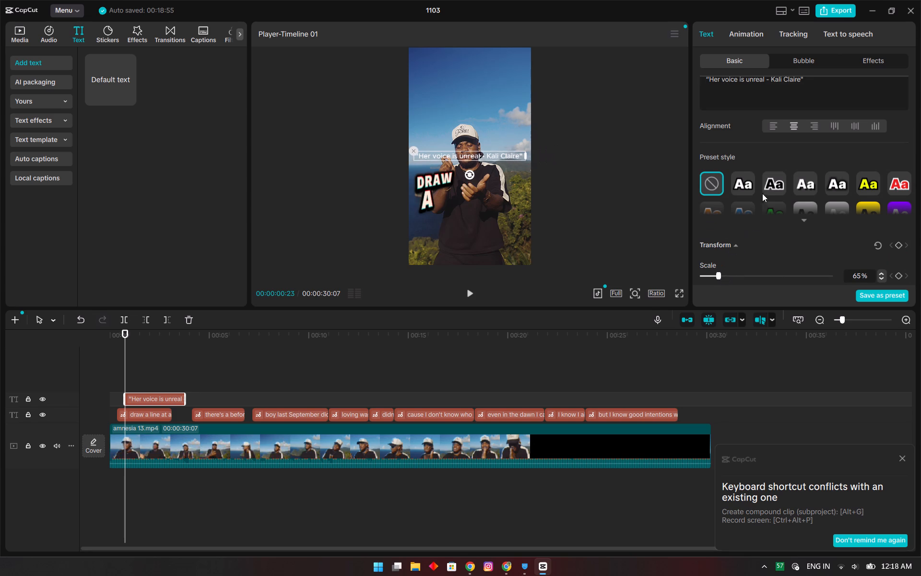
click(803, 185)
Move the on-screen text up into the sky above the man's head, keeping it horizontally centred.
drag(476, 156, 476, 117)
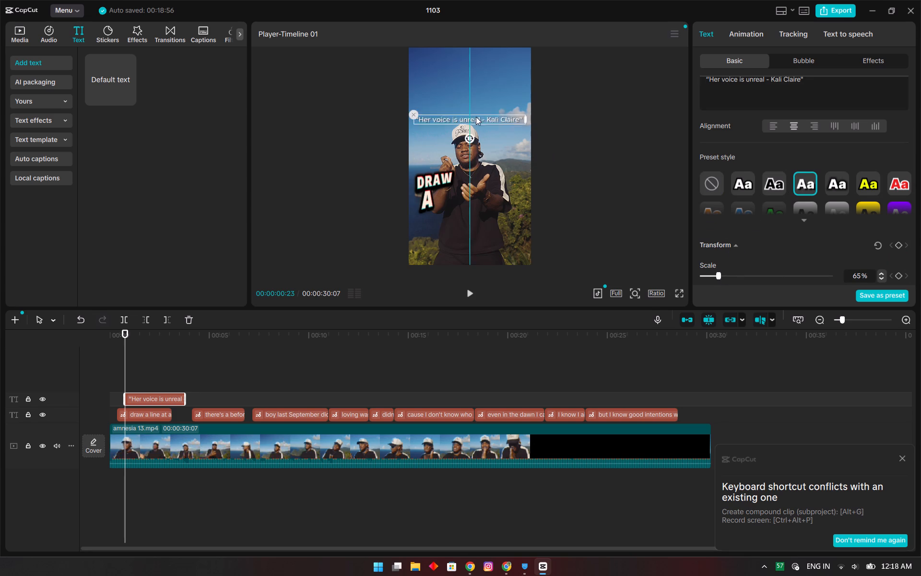
drag(476, 117, 475, 87)
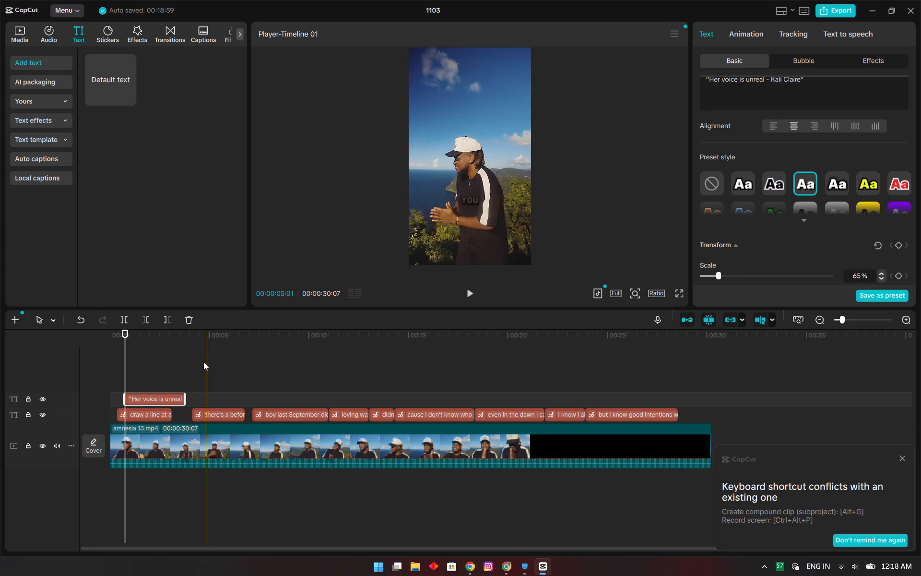
Extend the "Her voice is unreal - Kali Claire" text at both ends to span the full length of amnesia 13.mp4.
click(185, 392)
drag(184, 395, 679, 422)
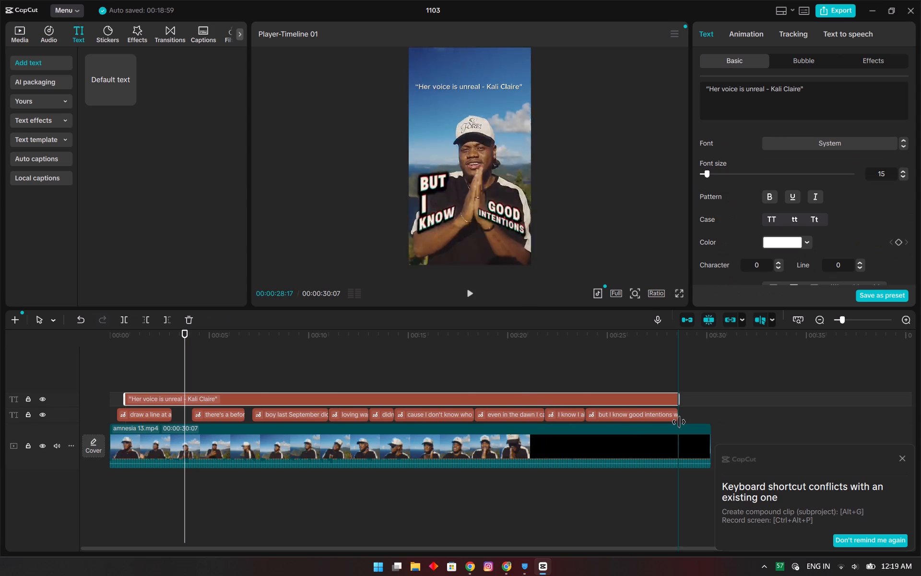
drag(679, 422, 710, 416)
drag(123, 400, 95, 398)
Play the video from the start to check the text together with the captions.
drag(119, 334, 104, 334)
key(space)
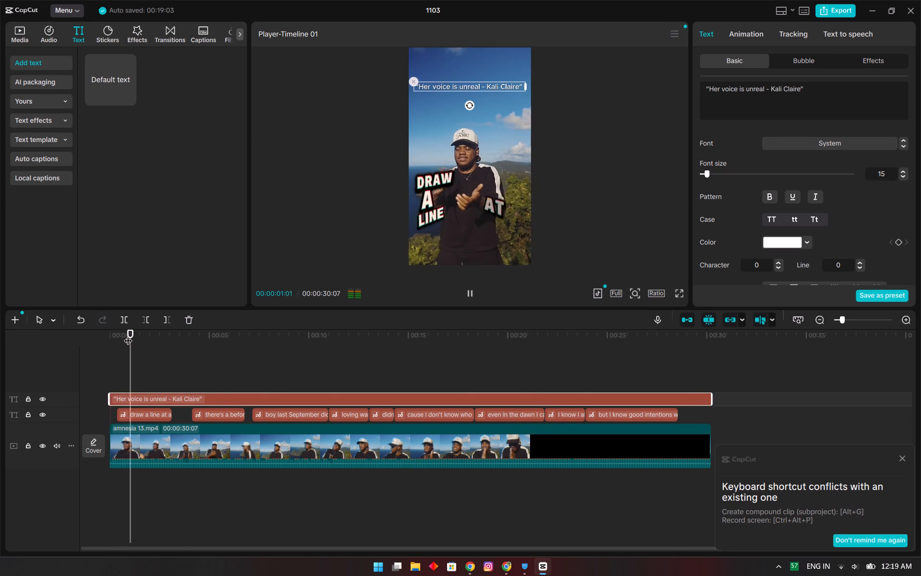
click(253, 481)
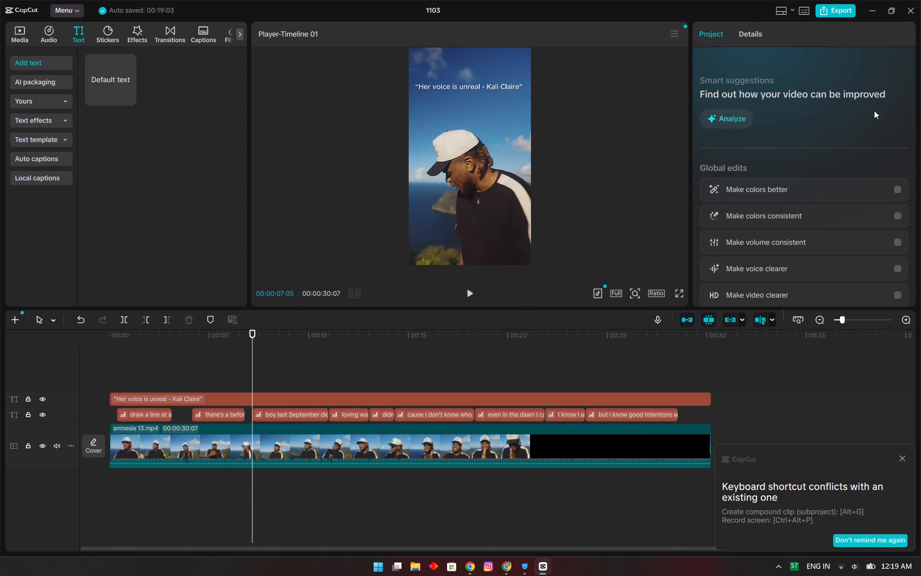
Export the captioned Amnesia video.
click(838, 15)
click(591, 460)
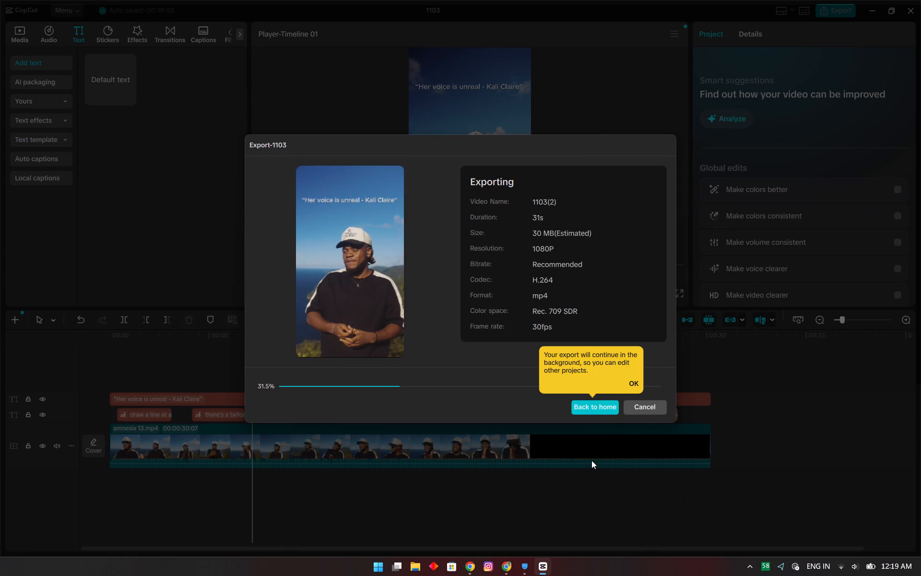
Dismiss the tip about the export continuing in the background.
click(634, 380)
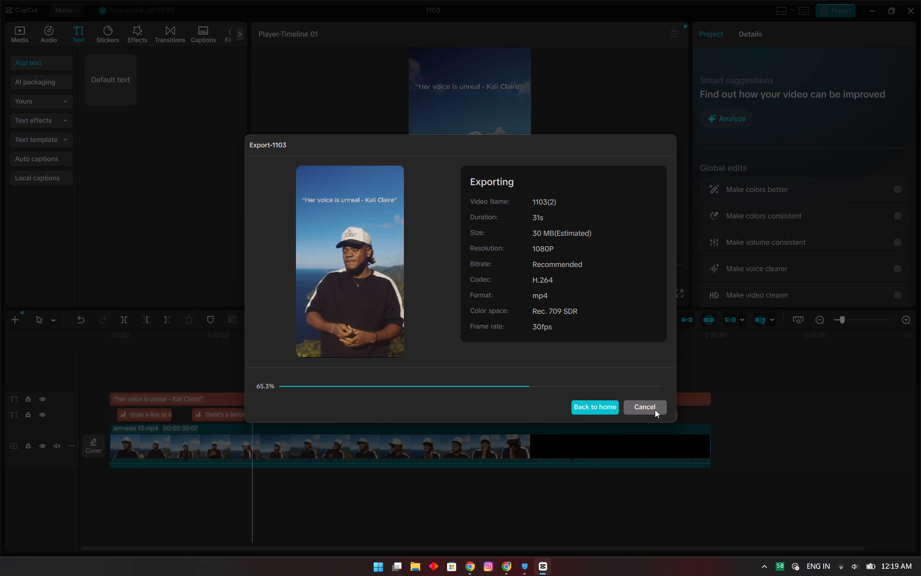
Switch to Hotspot Shield VPN, stop the connection, and return to the CapCut export.
click(528, 569)
click(600, 167)
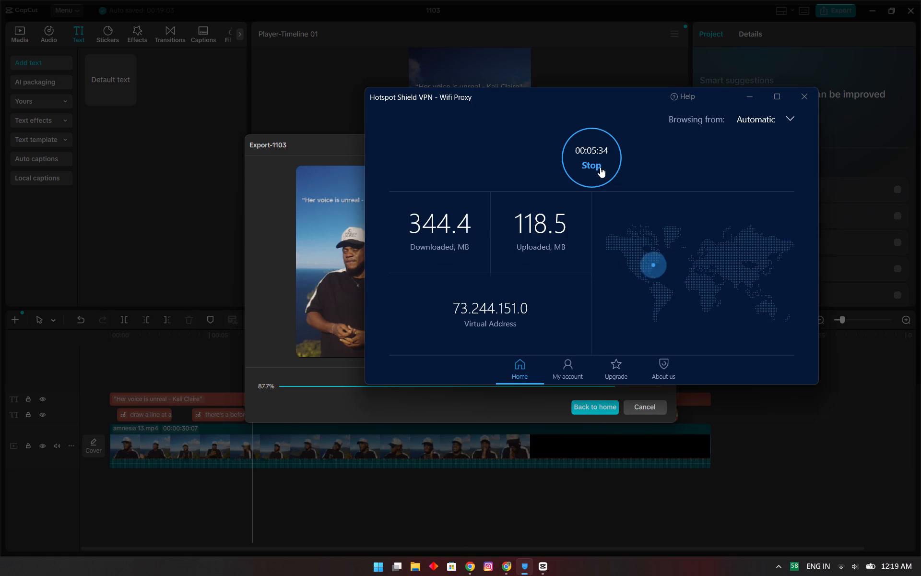
click(256, 255)
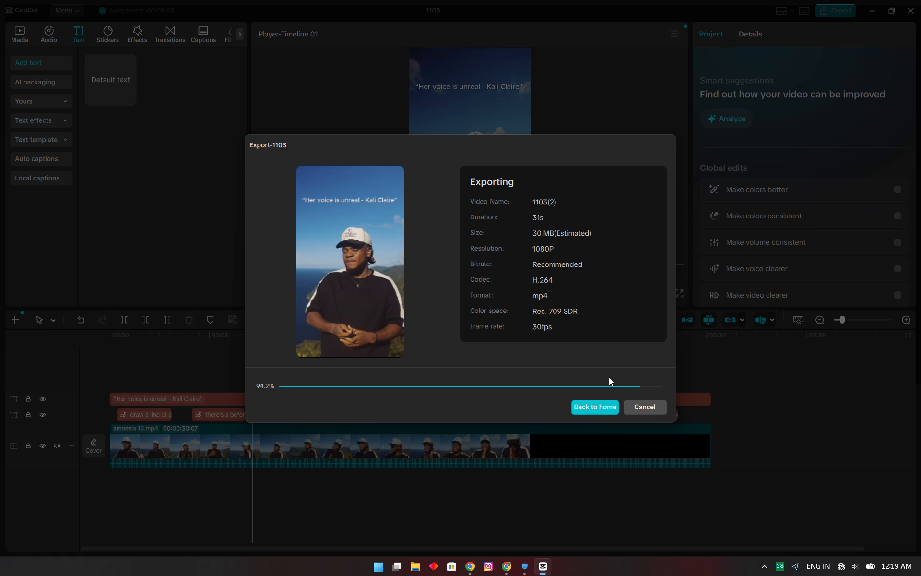
Close the finished export window, project 1103 and the CapCut home window.
click(645, 452)
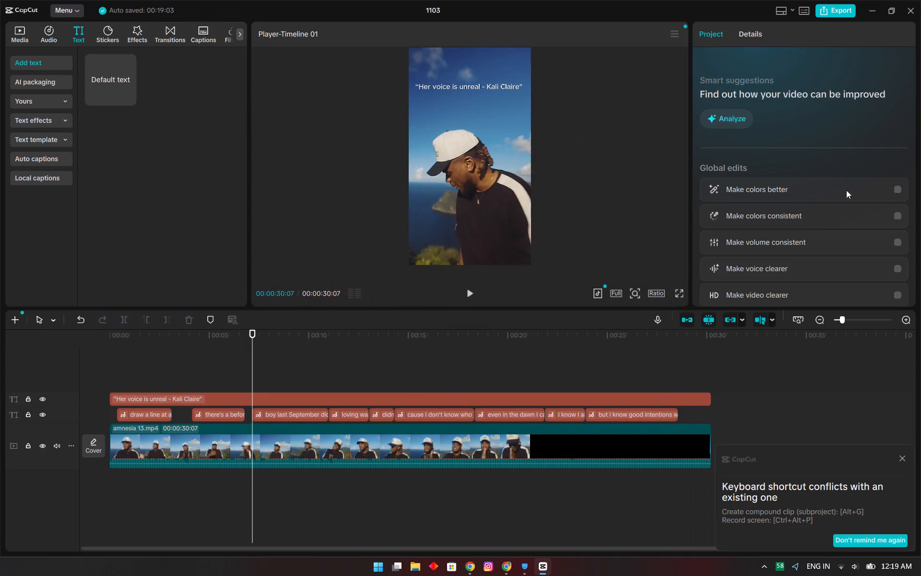
click(917, 8)
click(899, 22)
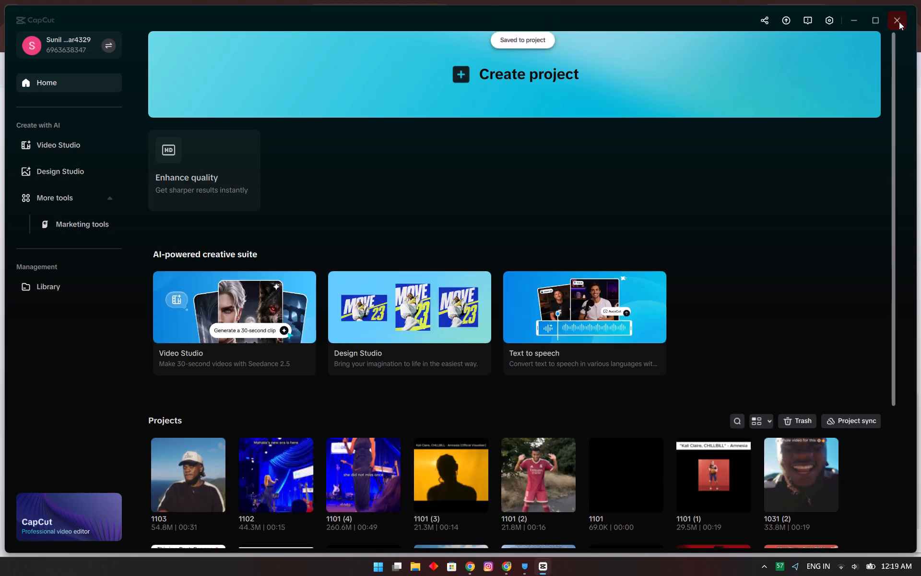
Close the Hotspot Shield VPN window.
click(810, 88)
click(808, 96)
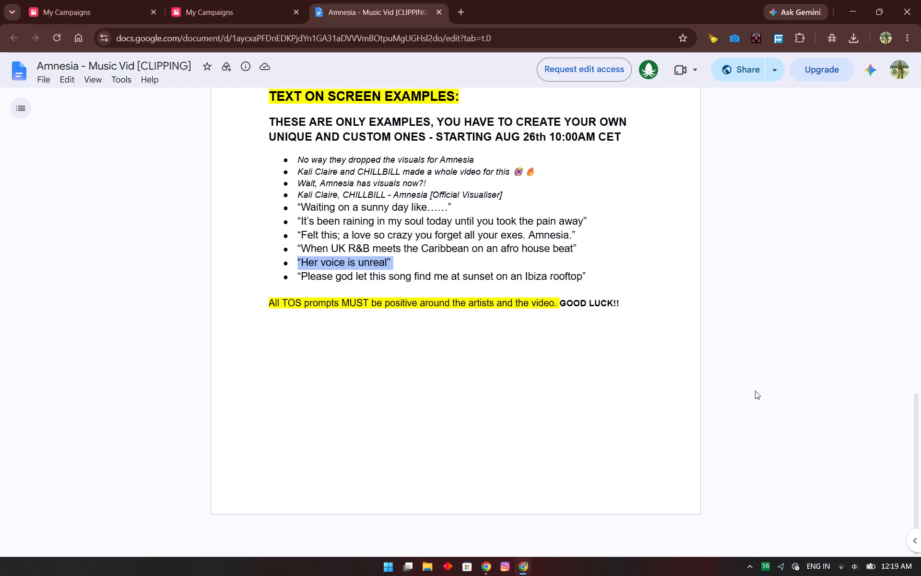
Show the hidden system tray icons.
click(752, 567)
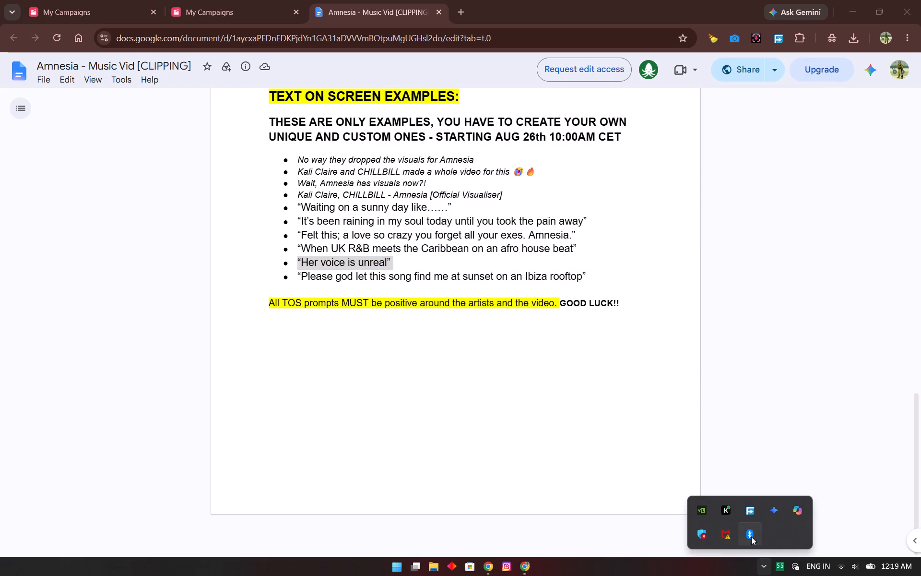
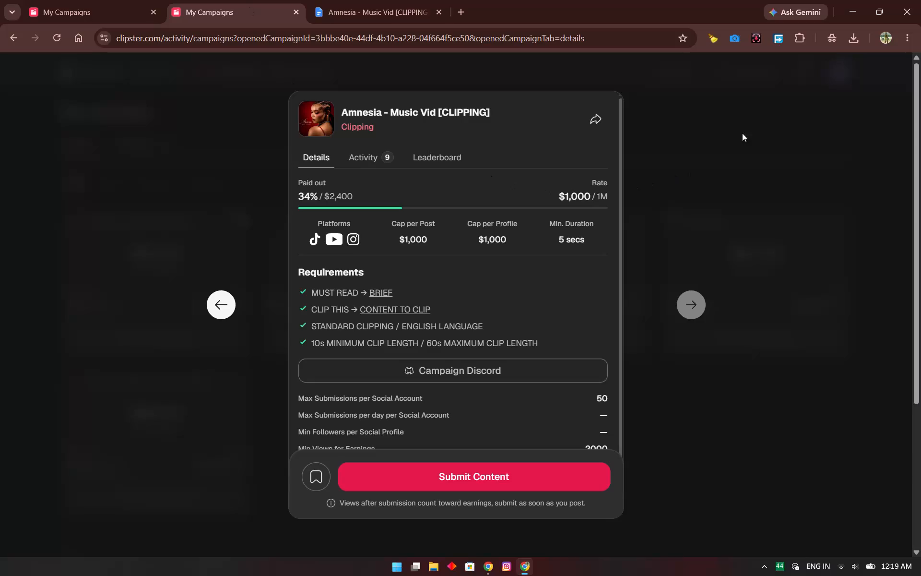
Connect the VPN browser extension to the United States, Oregon location from a new tab.
click(459, 1)
click(795, 40)
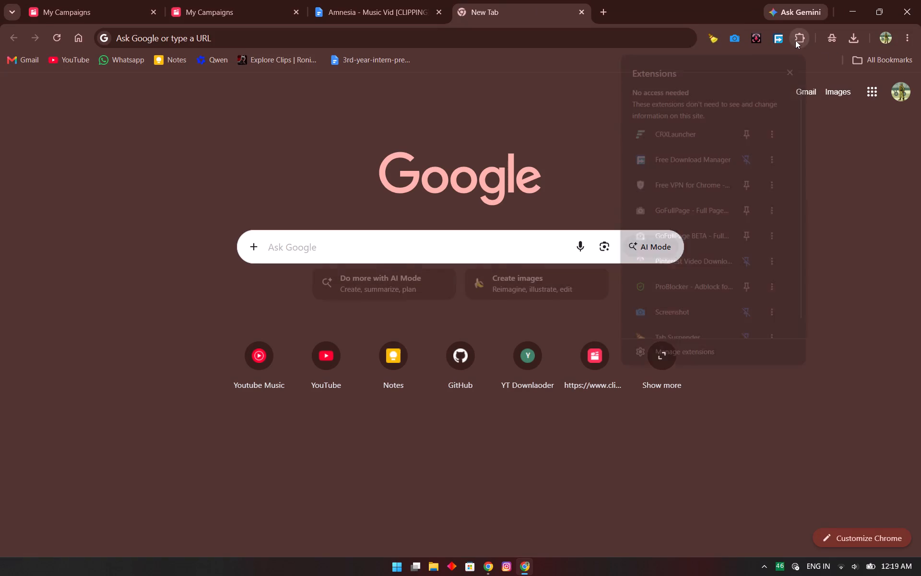
click(692, 181)
click(673, 154)
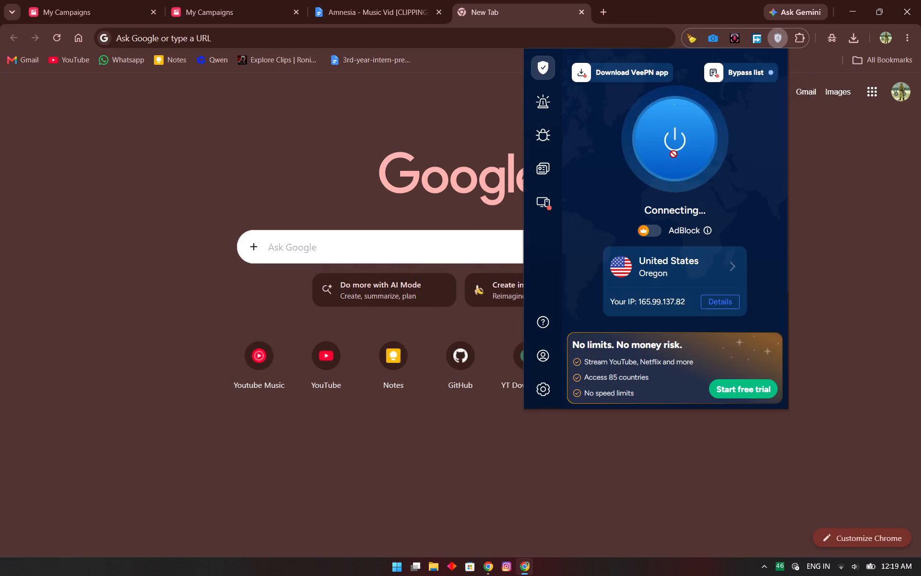
Open the TikTok post of the most recent Hey Everybody [CLIPPING] entry in the Clipster submissions list.
click(249, 42)
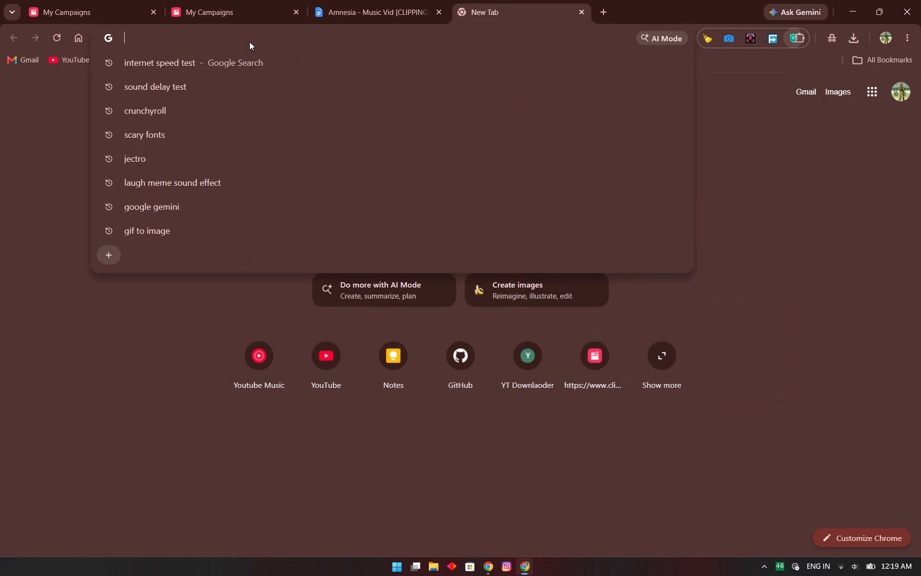
key(t)
click(201, 0)
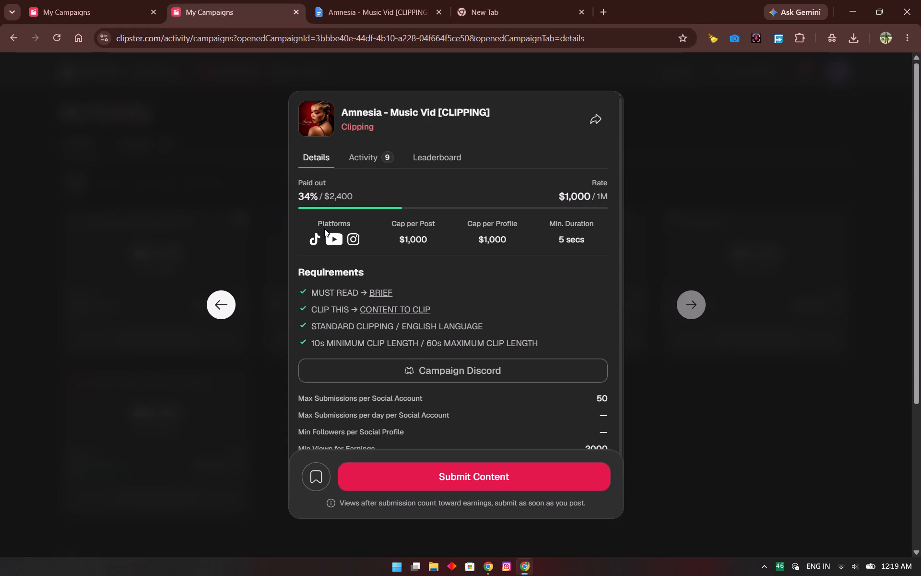
click(316, 239)
click(183, 192)
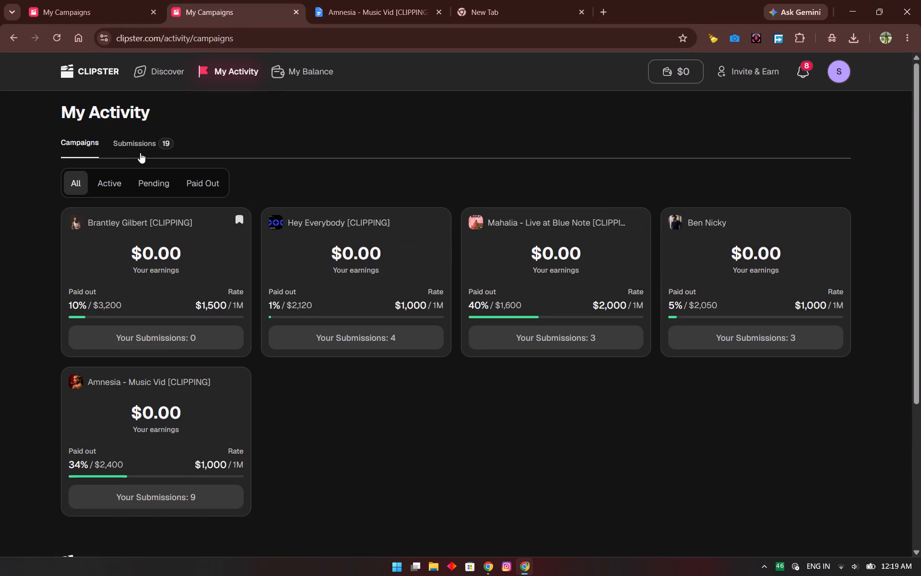
click(140, 151)
click(267, 252)
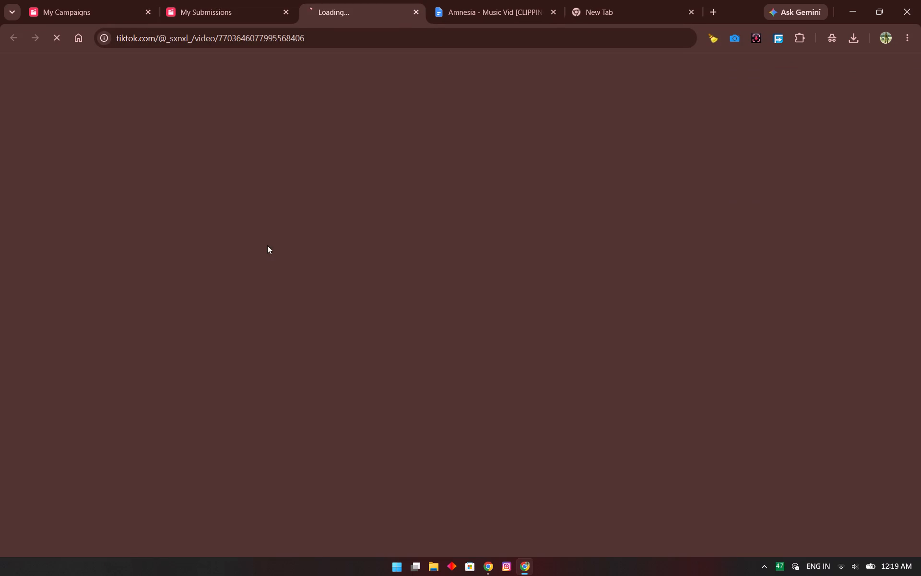
Close the extra My Campaigns tab.
click(82, 0)
click(148, 11)
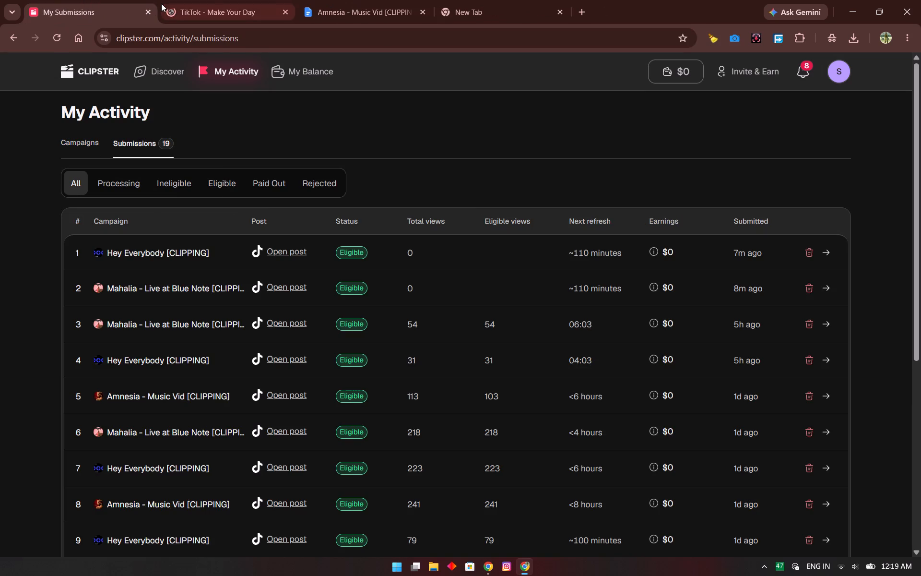
Open the TikTok profile of the account that posted the Hey Everybody video.
click(161, 3)
click(106, 0)
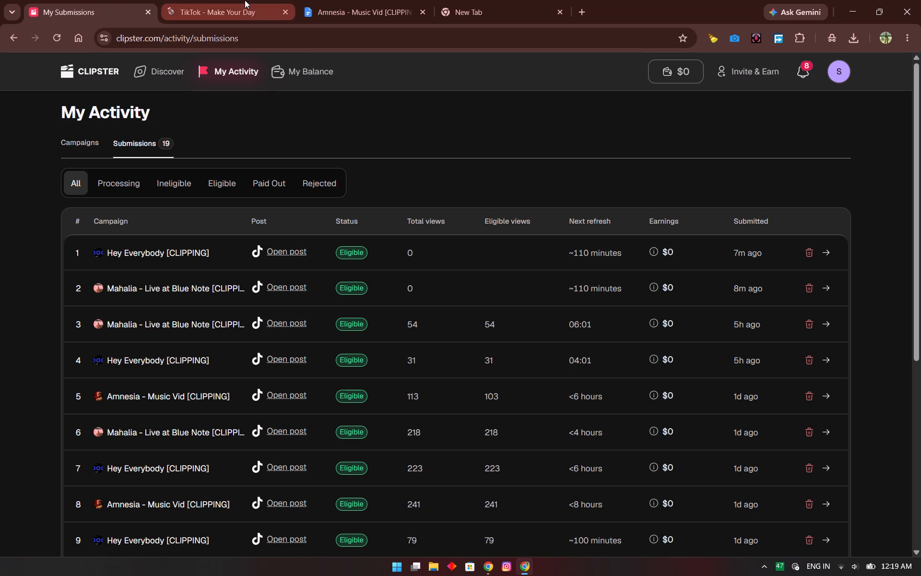
click(245, 0)
click(137, 0)
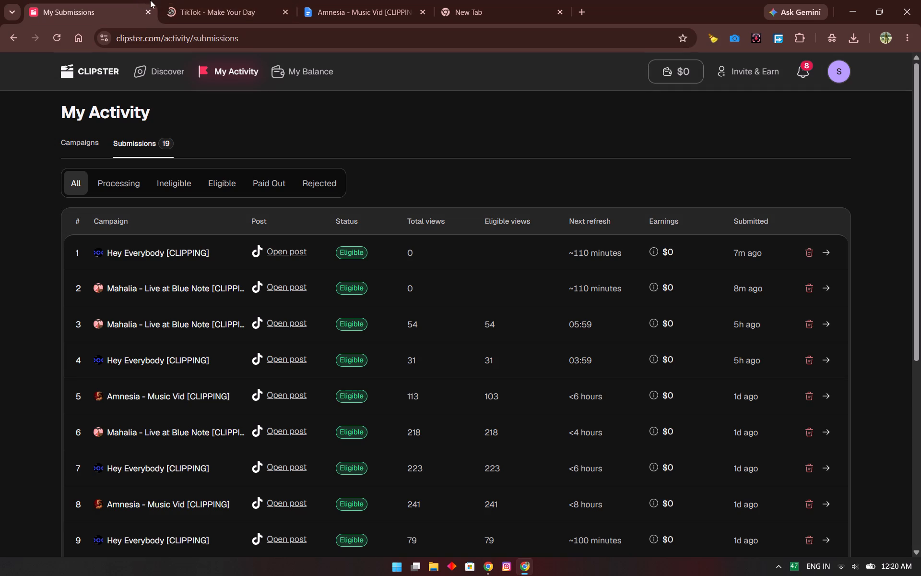
click(213, 0)
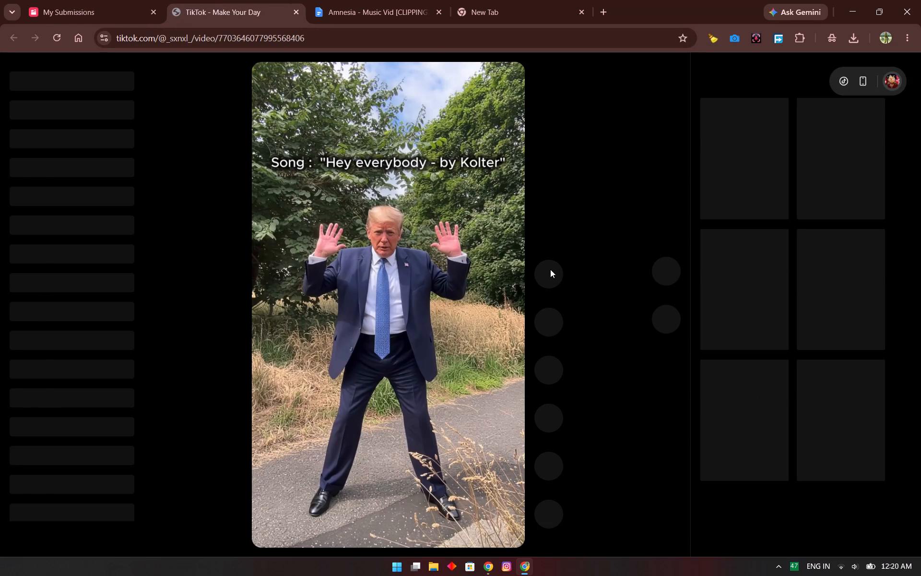
click(551, 352)
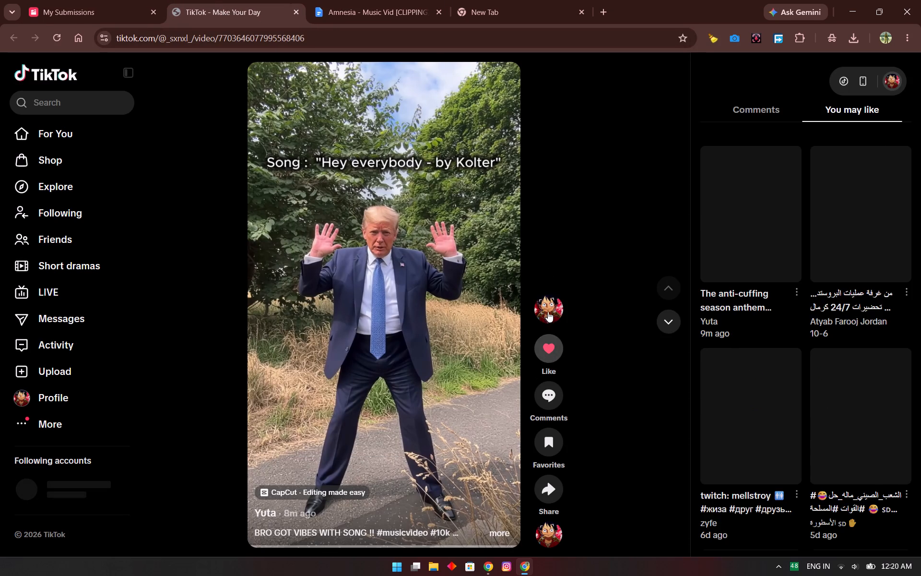
click(548, 309)
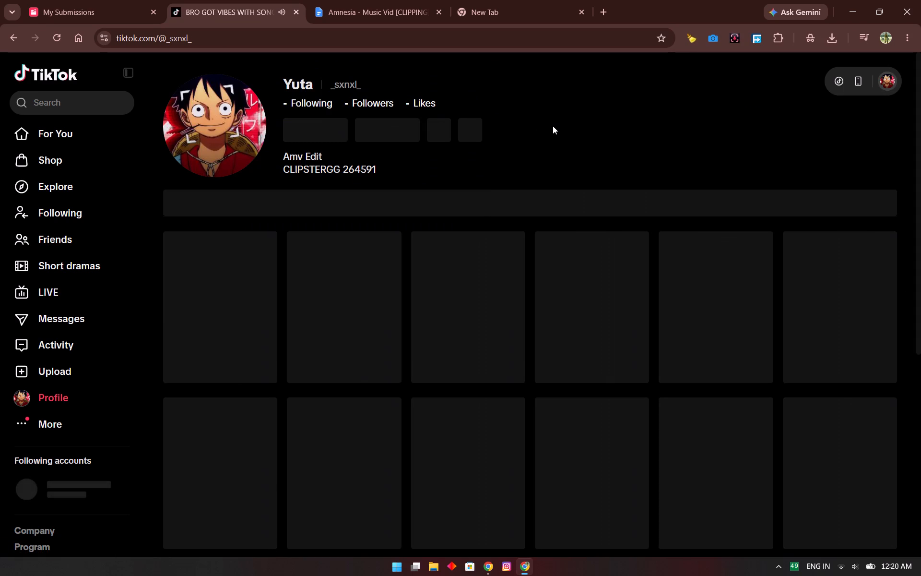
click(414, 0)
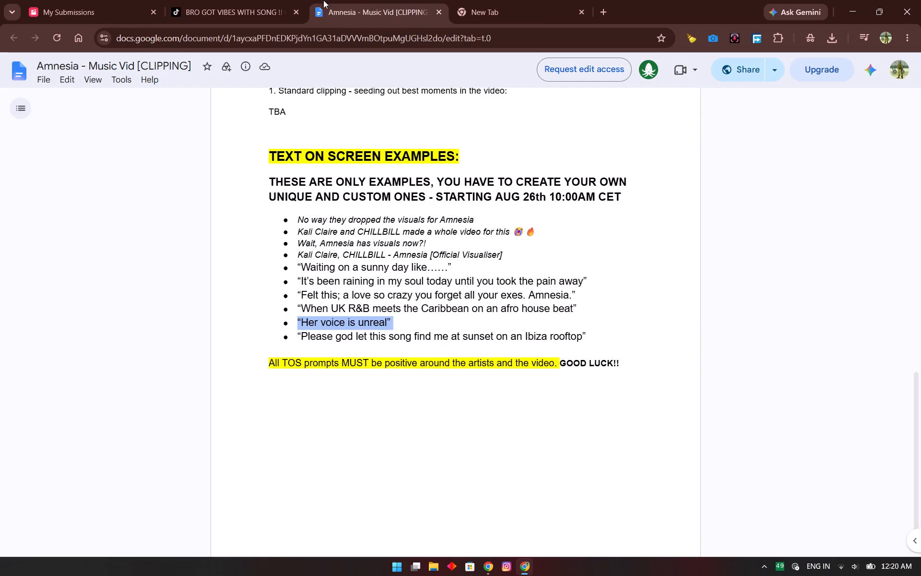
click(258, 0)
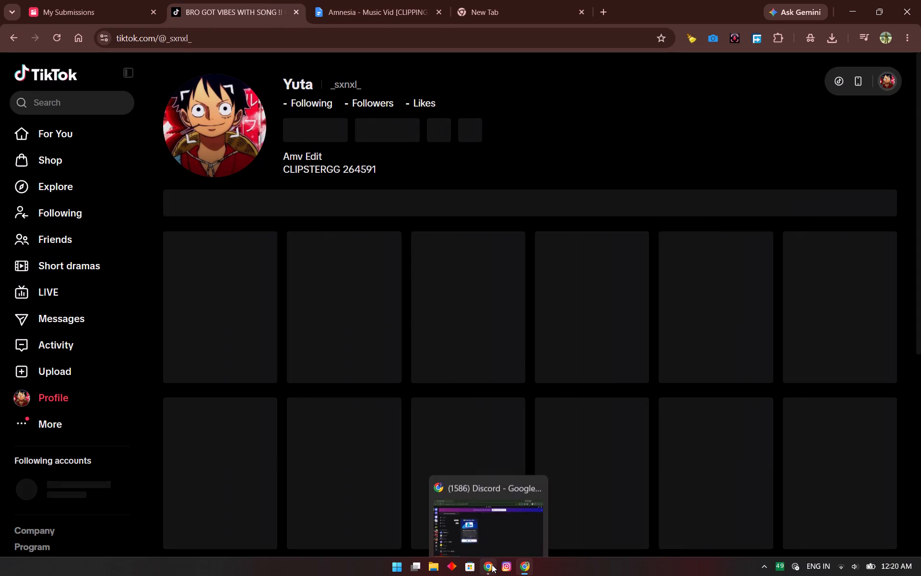
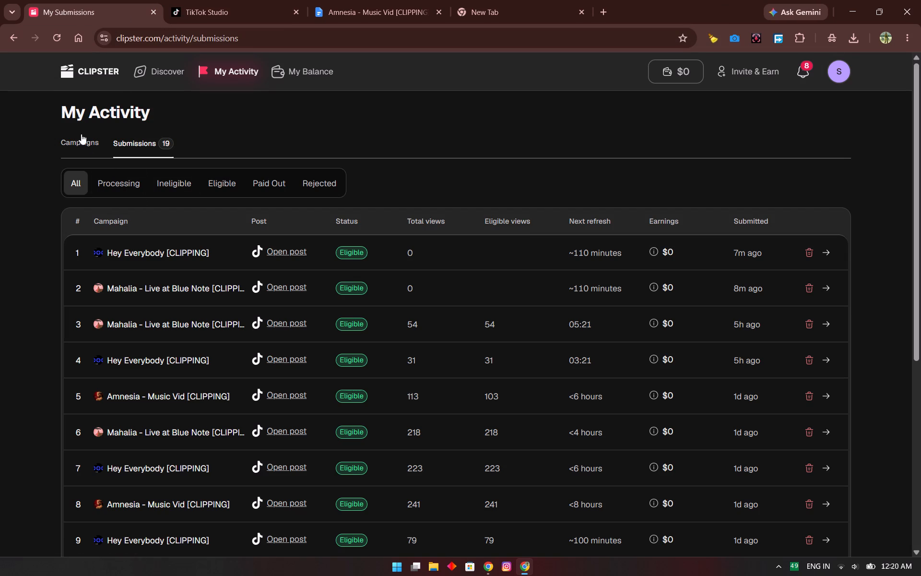
Open the Amnesia - Music Vid [CLIPPING] campaign from the Clipster campaigns overview.
click(153, 421)
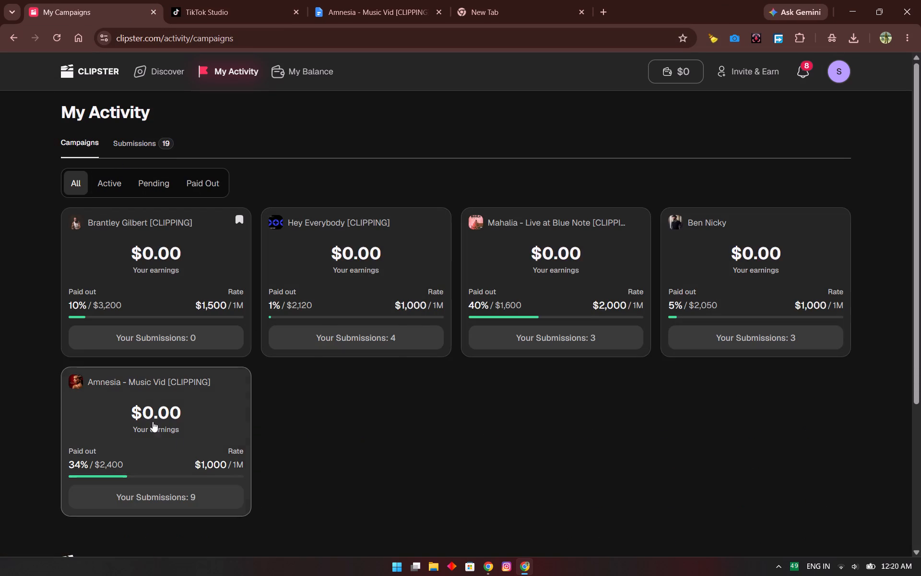
click(305, 0)
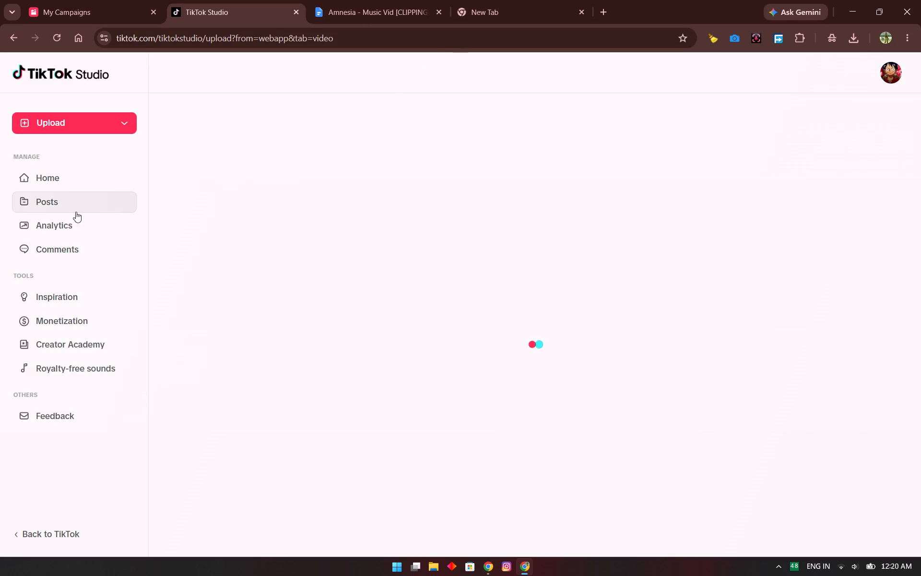
click(64, 0)
click(148, 0)
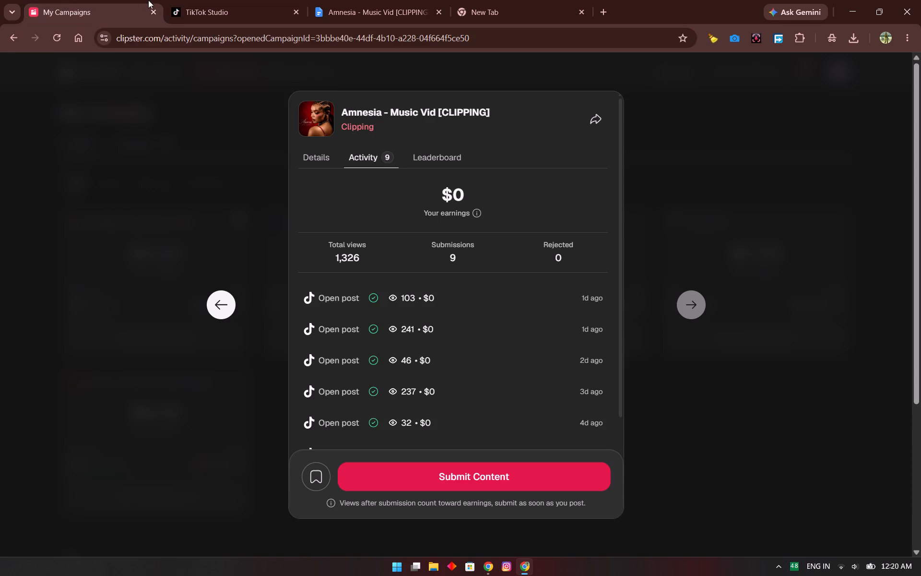
Switch to TikTok Studio and choose the Amnesia clip as the video to upload.
click(205, 0)
click(72, 0)
click(211, 0)
click(541, 317)
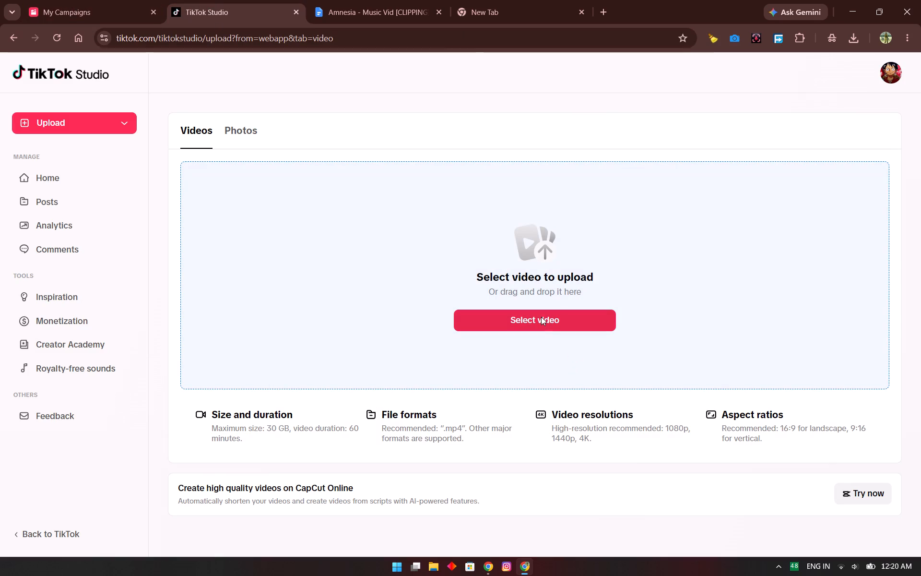
double_click(150, 107)
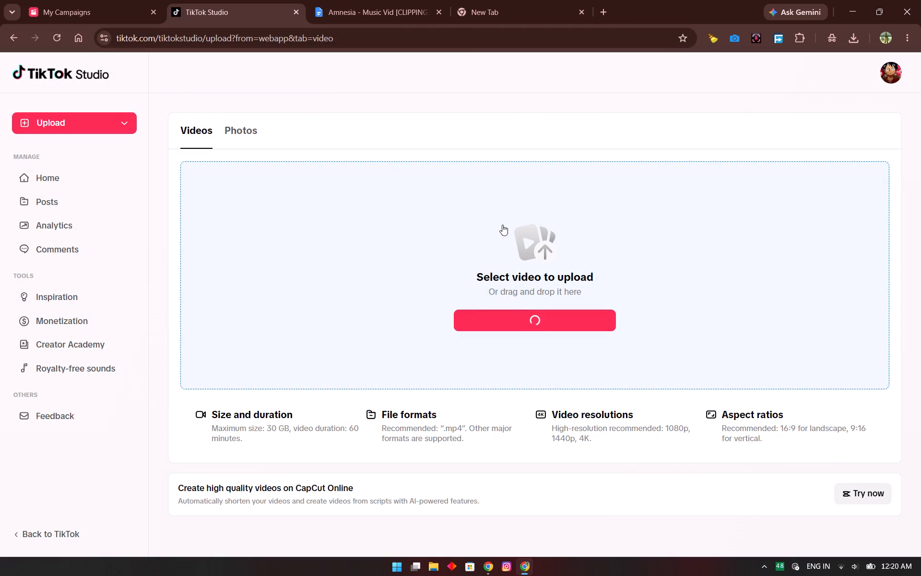
Copy the line "Kali Claire, CHILLBILL - Amnesia [Official Visualiser]" from the on-screen text examples in the Amnesia campaign document.
click(337, 0)
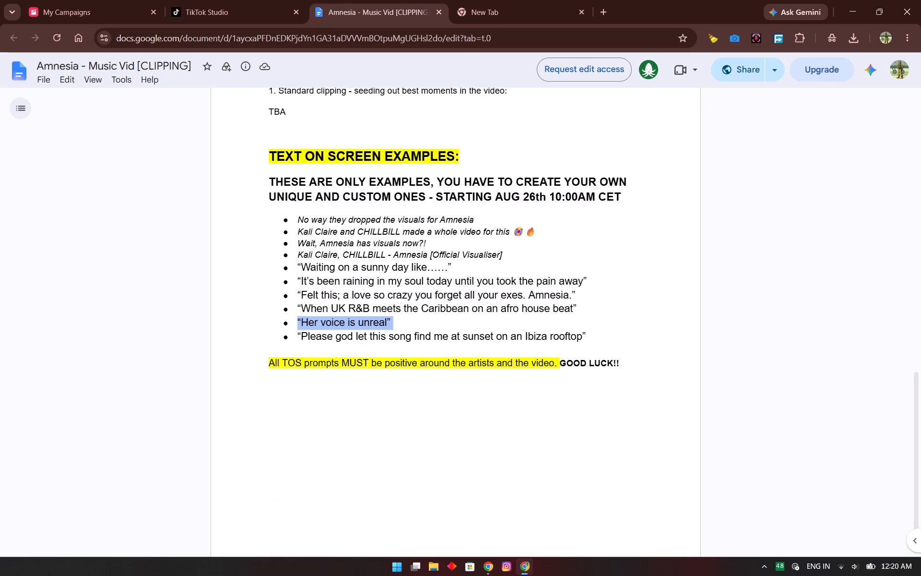
click(310, 259)
drag(293, 255, 507, 253)
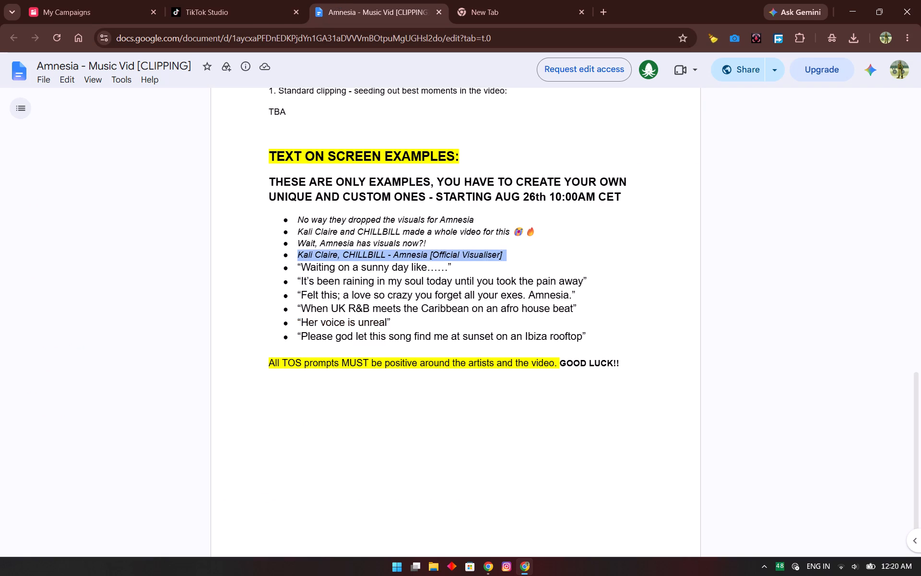
key(ctrl+c)
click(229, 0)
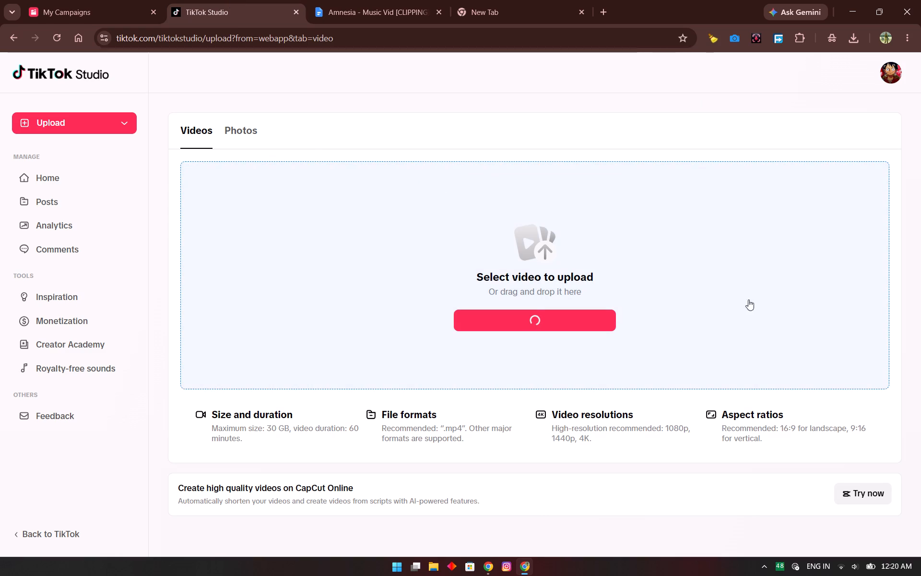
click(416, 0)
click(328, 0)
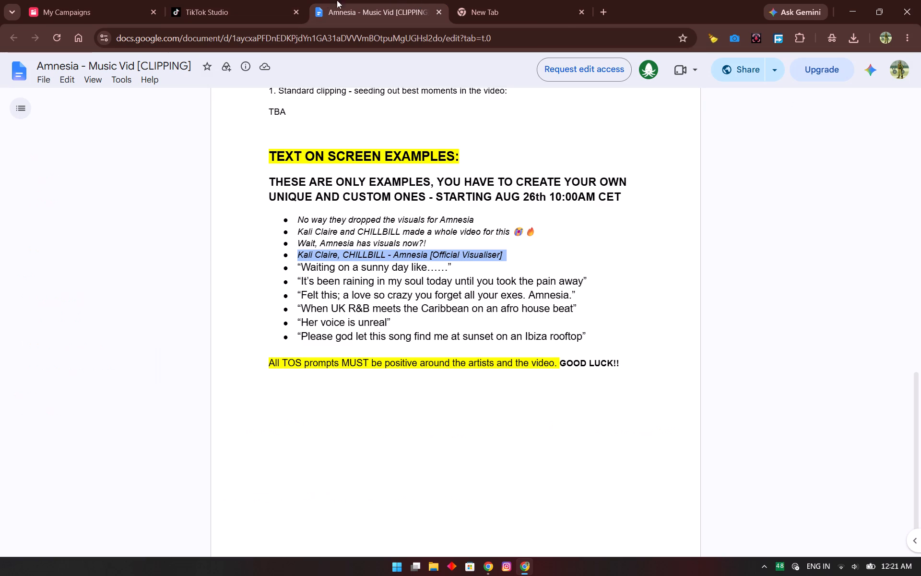
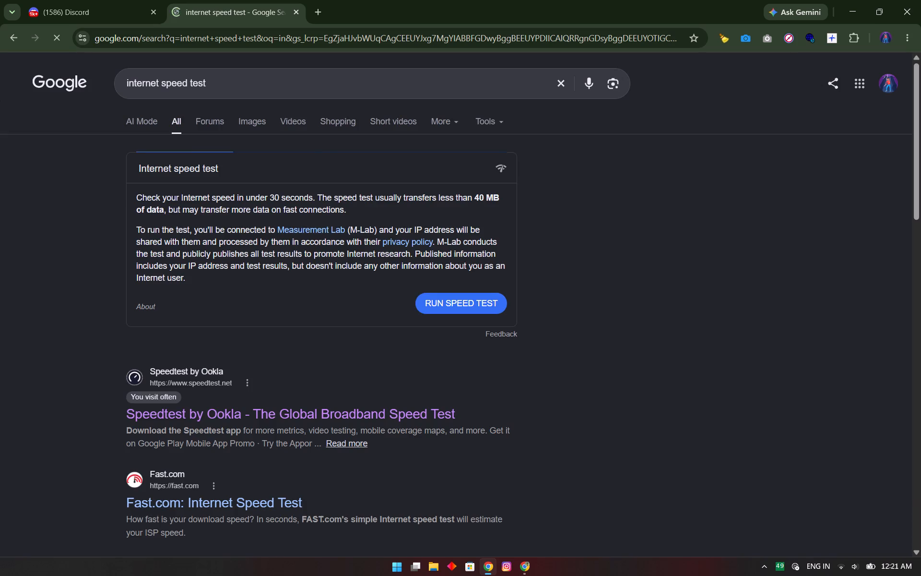
Open the Speedtest by Ookla site from the internet speed test search results.
click(247, 419)
Switch to TikTok Studio and replace the video's description with the copied line "Kali Claire, CHILLBILL - Amnesia [Official Visualiser]".
click(517, 562)
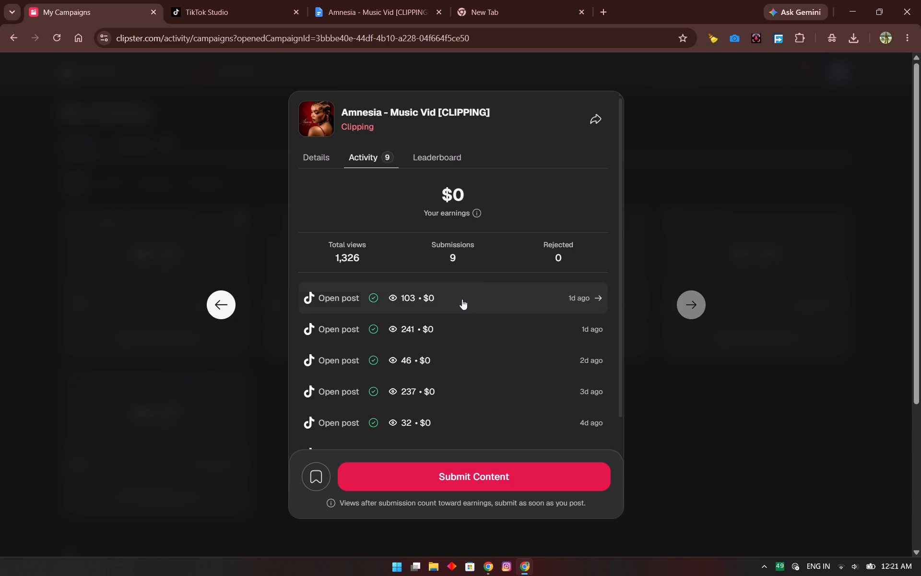
click(257, 0)
click(330, 0)
click(279, 0)
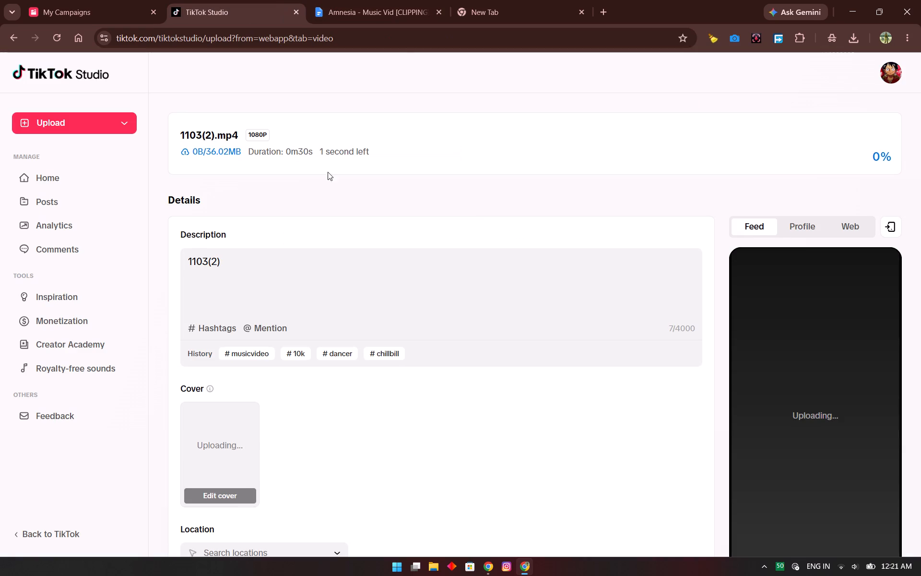
drag(272, 271, 248, 266)
drag(235, 259, 121, 250)
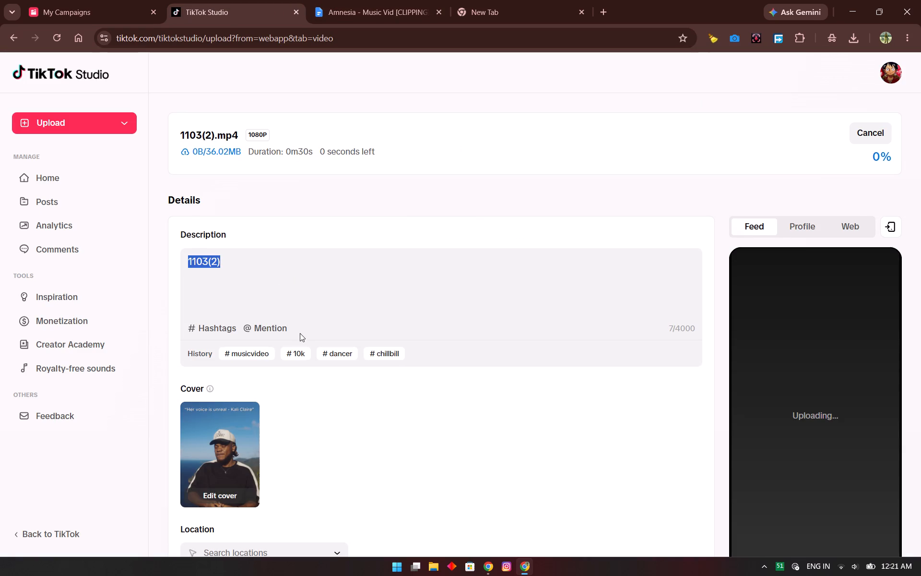
key(ctrl+v)
key(space)
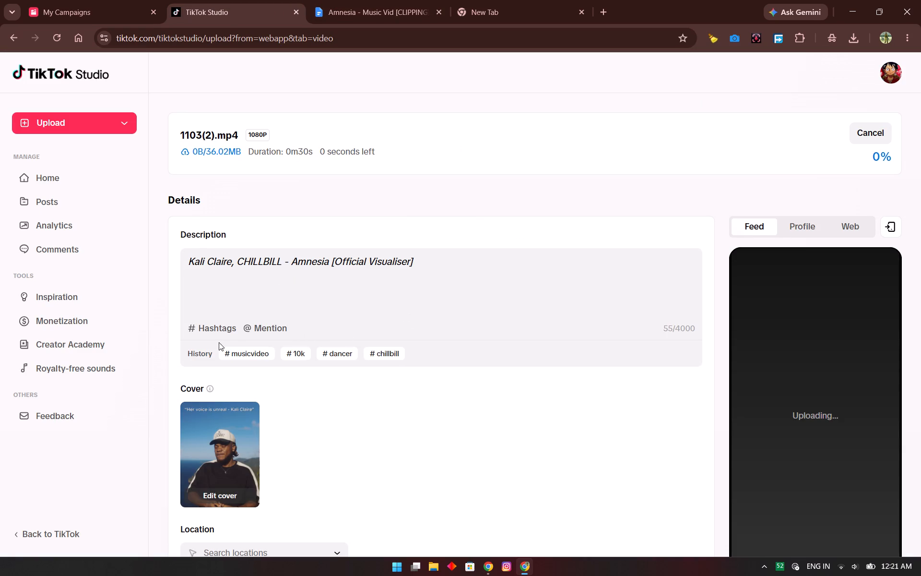
Add the history hashtags #musicvideo, #dancer, #chillbill and #10k to the description, followed by #top #viral #music #song.
click(239, 351)
click(273, 353)
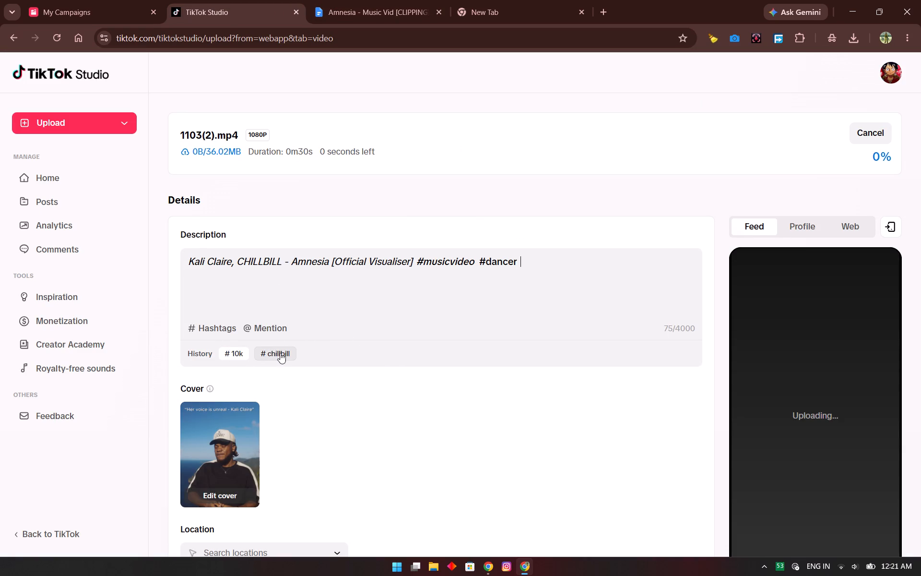
click(280, 353)
click(237, 345)
click(237, 353)
text(#top #viral #s)
key(BackSpace)
key(m)
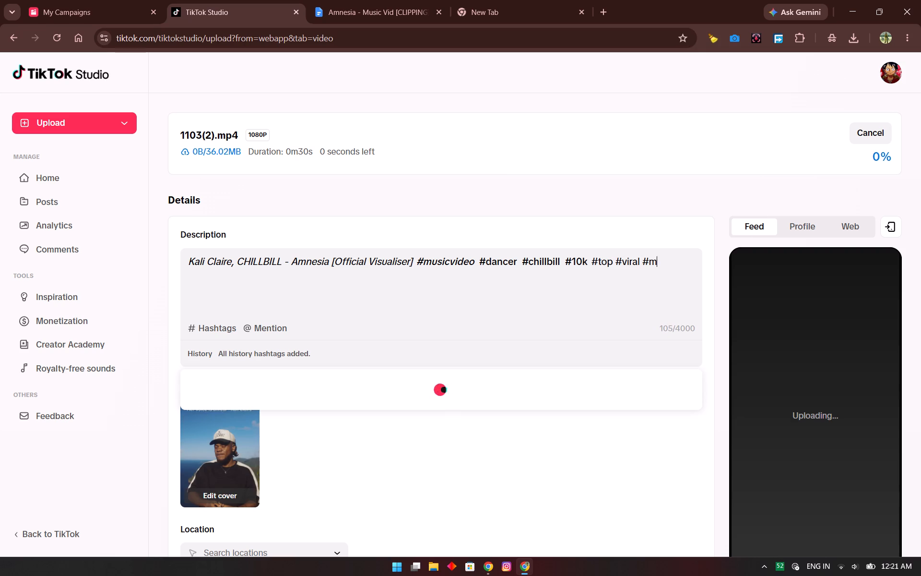
key(BackSpace)
text(music #song)
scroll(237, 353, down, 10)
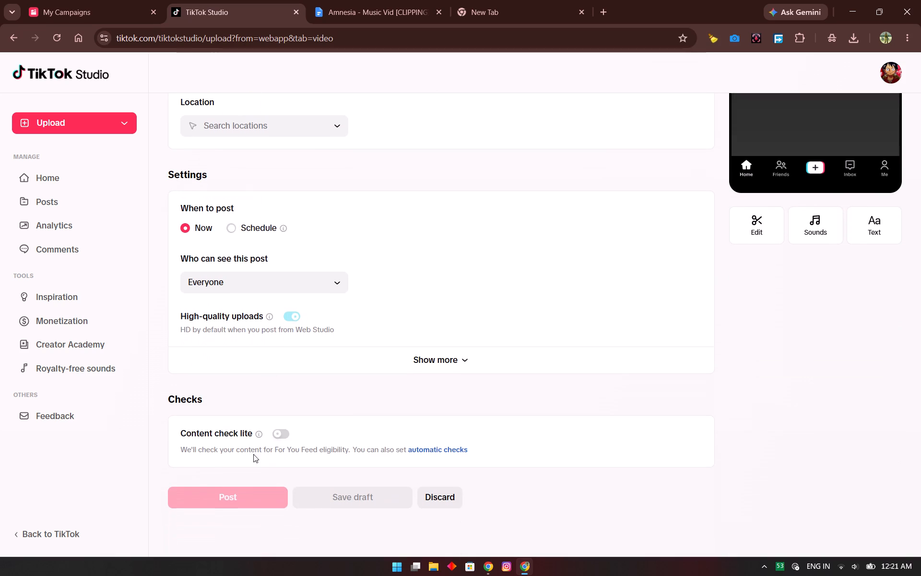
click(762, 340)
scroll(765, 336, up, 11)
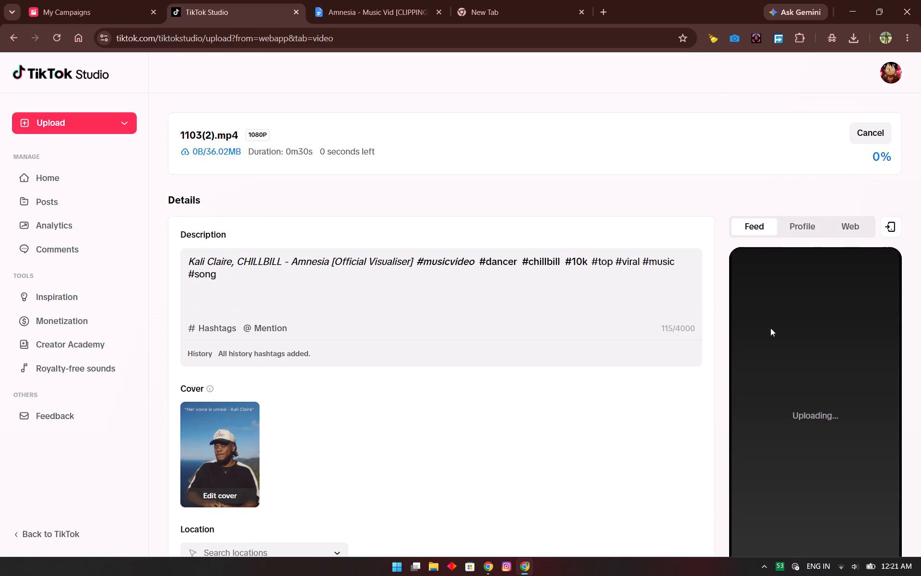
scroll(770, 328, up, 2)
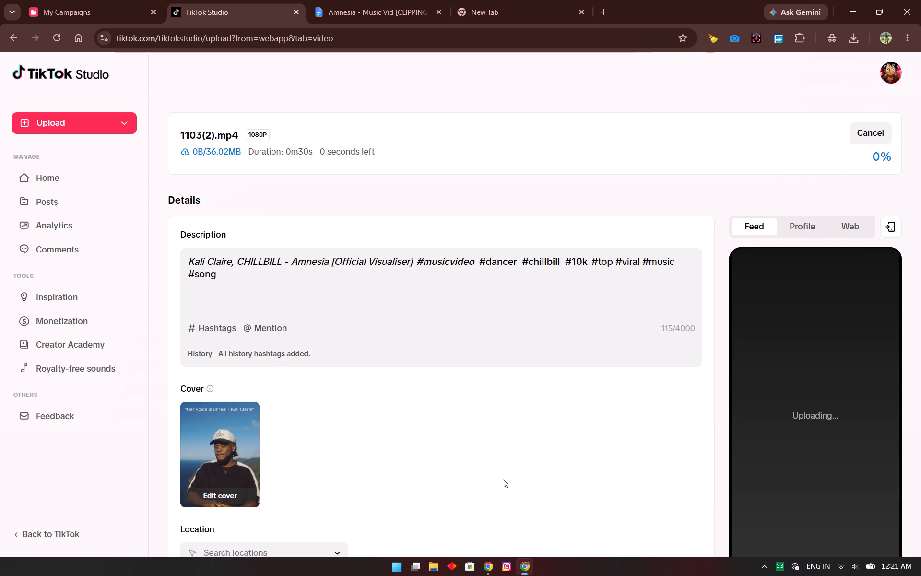
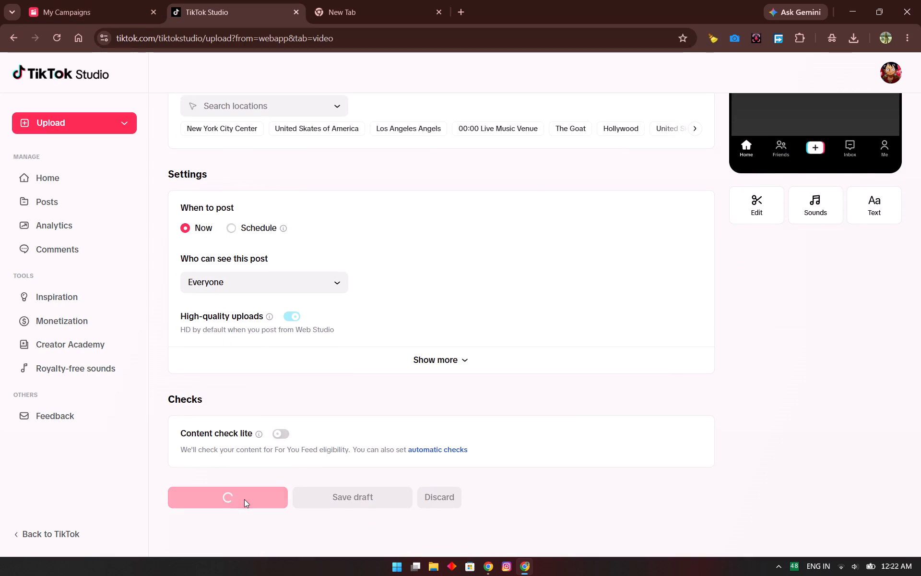
Sort the TikTok Studio posts by likes in ascending order.
click(74, 0)
click(293, 0)
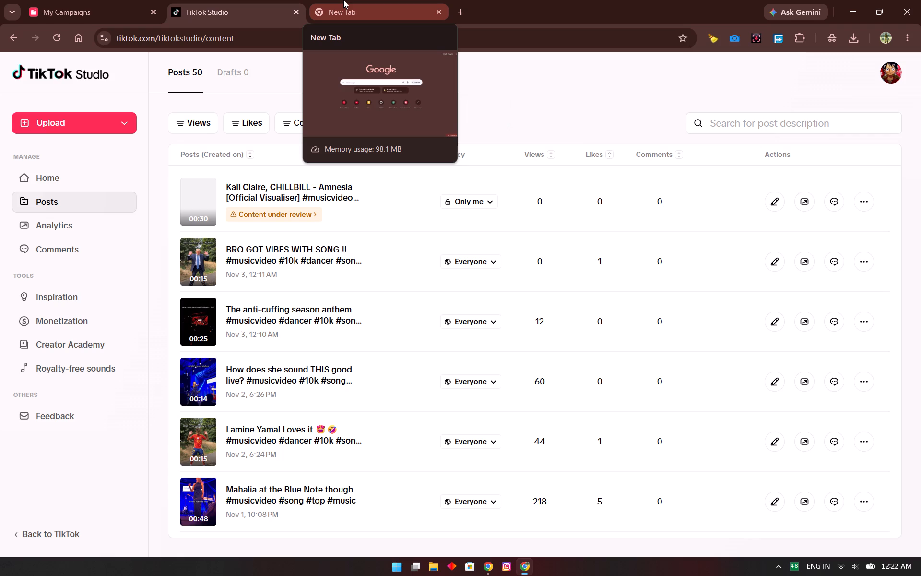
click(611, 152)
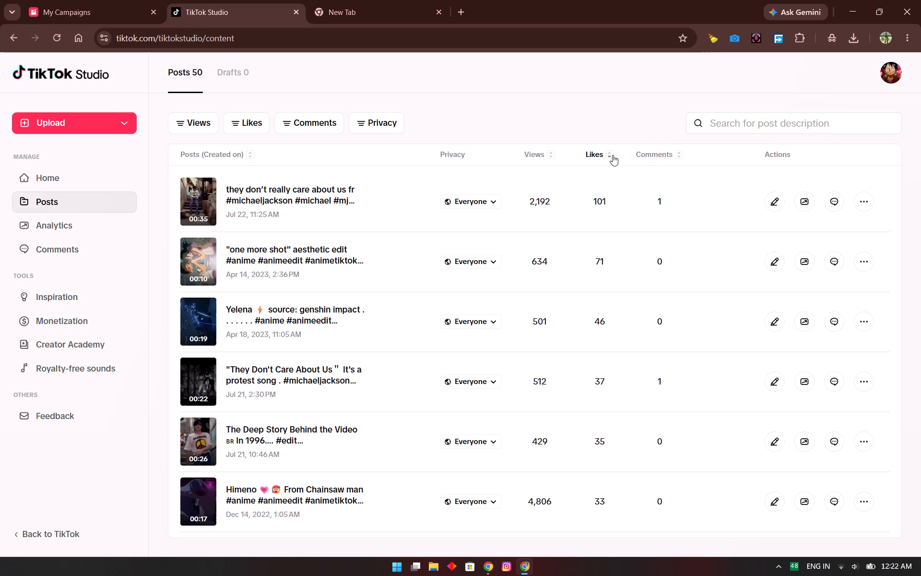
click(613, 155)
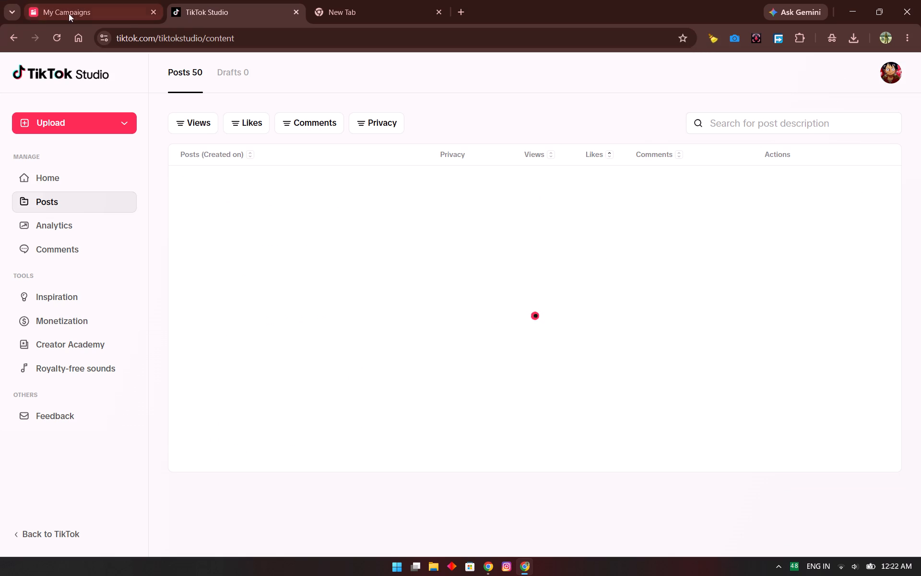
Submit the new "Kali Claire, CHILLBILL - Amnesia" TikTok post to the "Amnesia - Music Vid [CLIPPING]" campaign on Clipster.
click(129, 28)
click(126, 0)
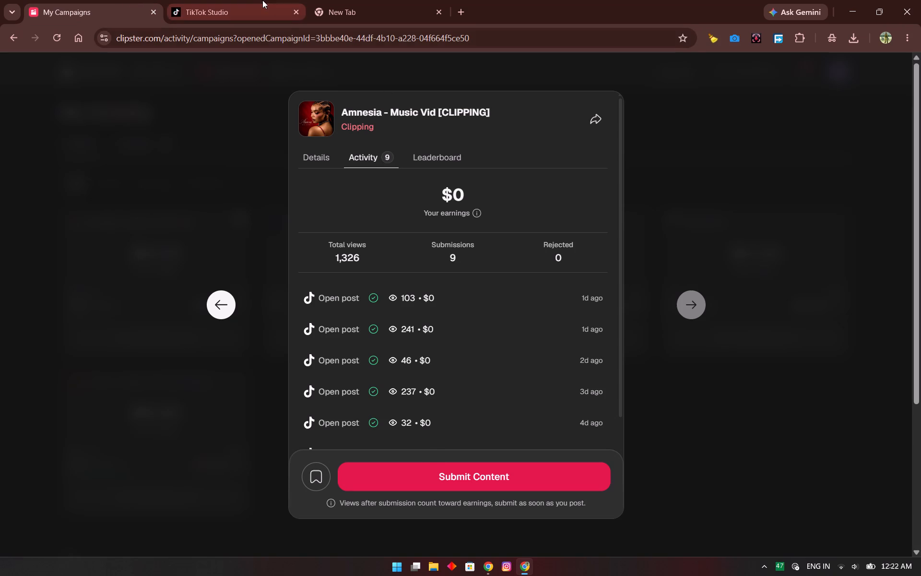
click(258, 0)
click(115, 0)
click(245, 170)
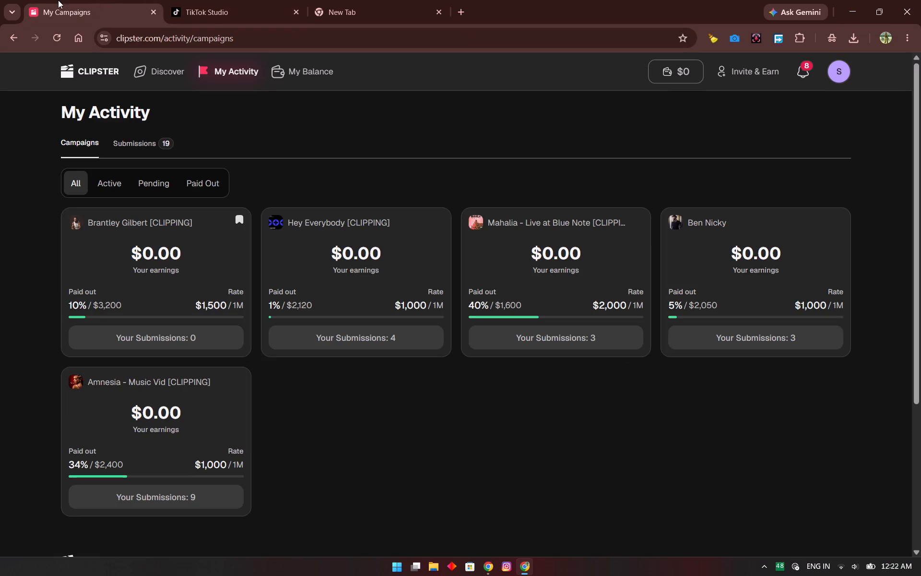
click(168, 406)
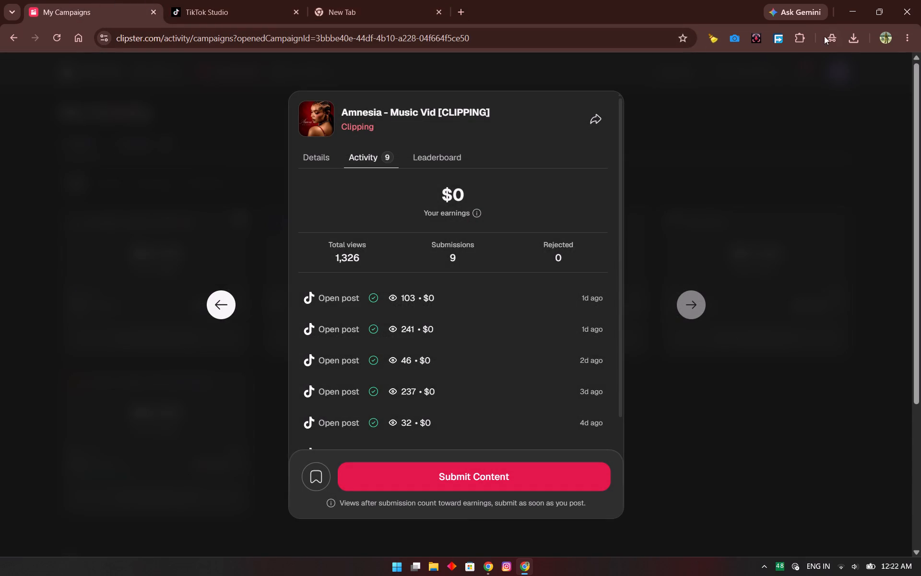
scroll(373, 308, down, 3)
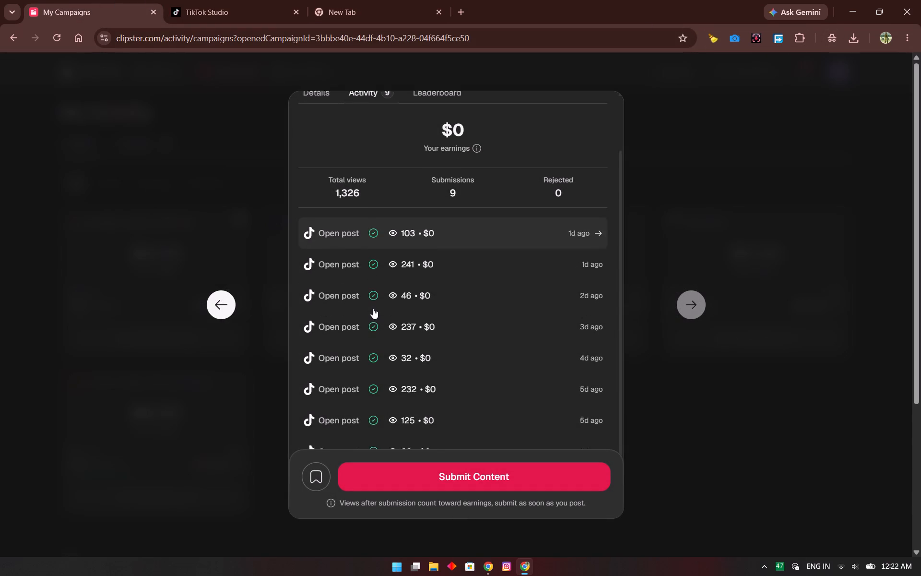
scroll(373, 308, down, 3)
scroll(373, 308, up, 7)
click(324, 161)
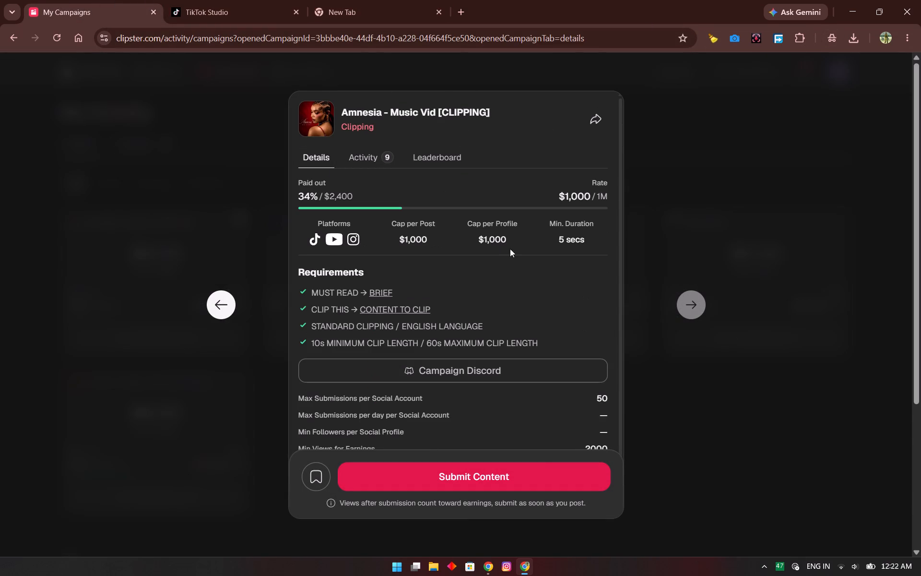
click(466, 477)
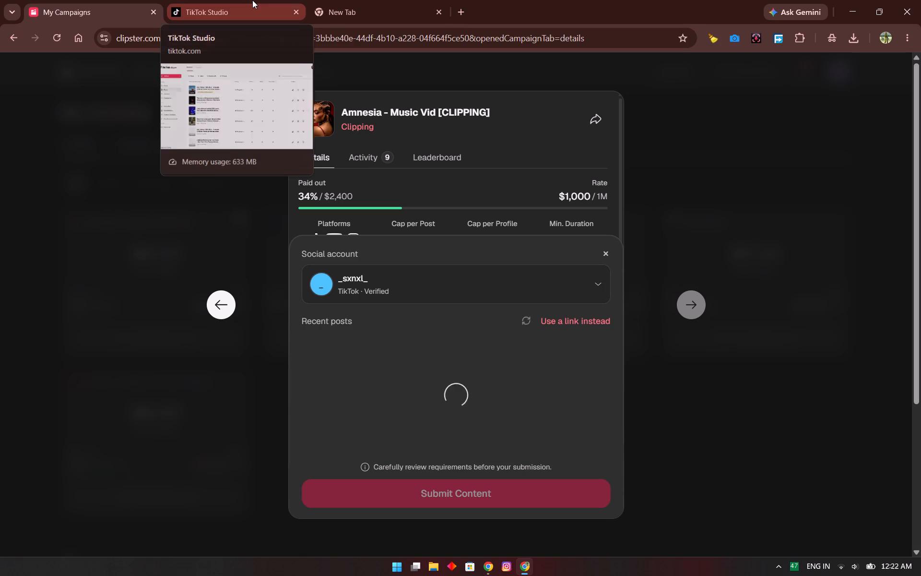
click(324, 371)
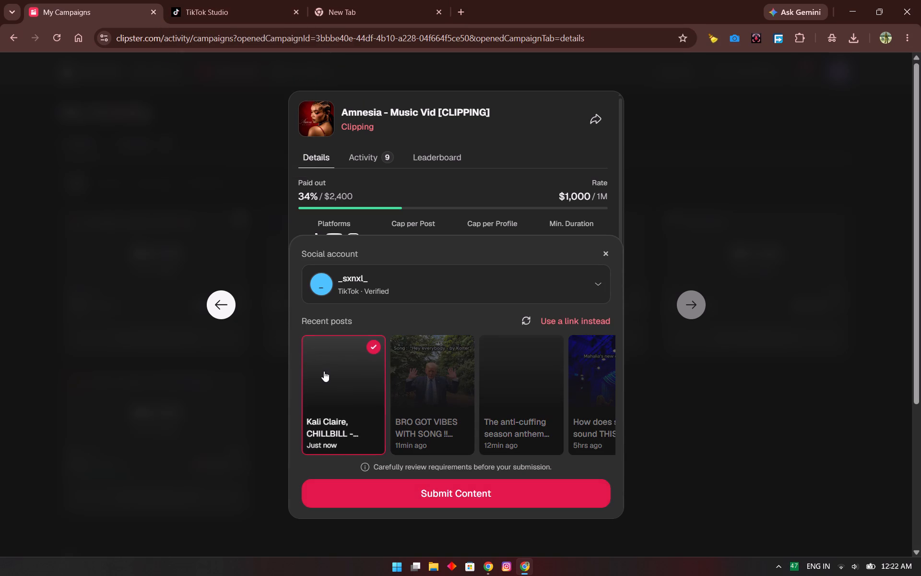
click(431, 492)
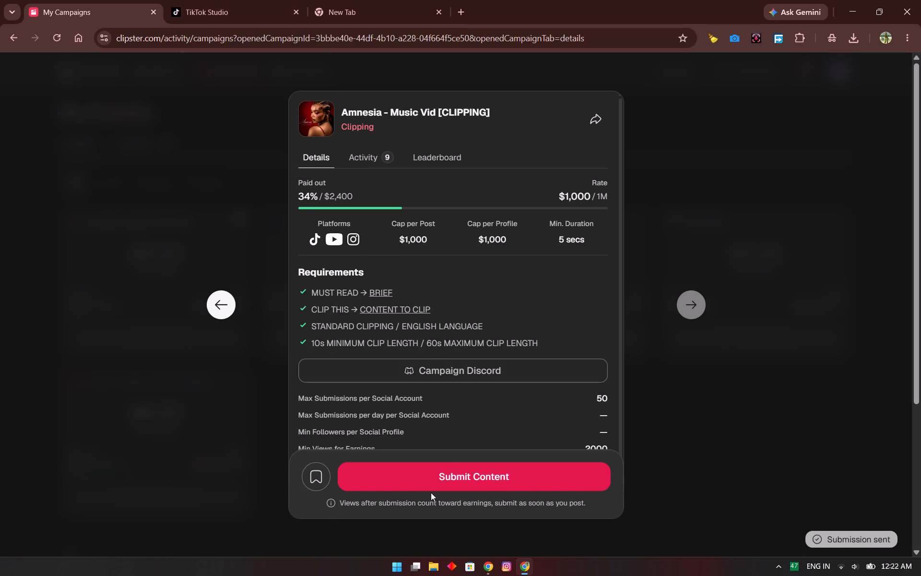
Review the least-liked posts in TikTok Studio and sort the post list by views in descending order.
drag(251, 83, 252, 74)
click(252, 7)
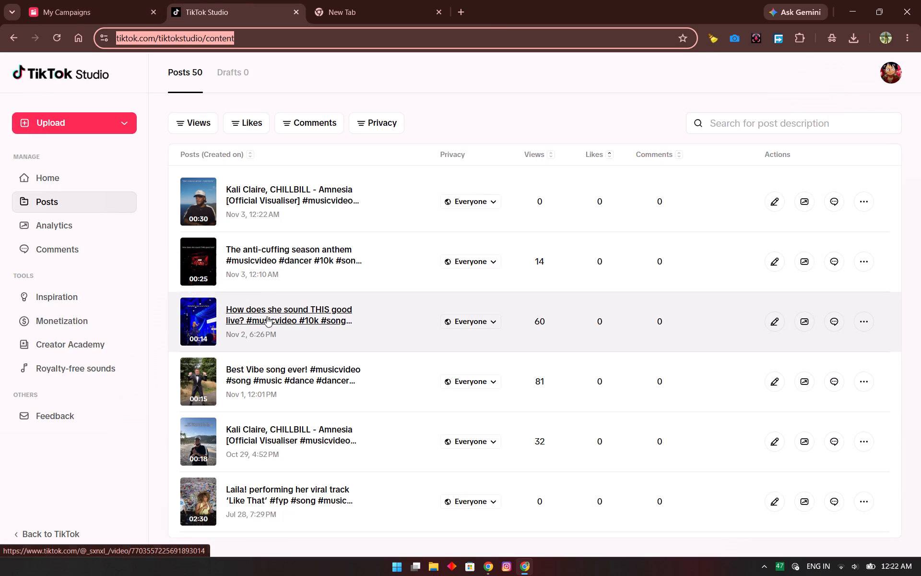
scroll(271, 249, up, 4)
scroll(271, 249, down, 2)
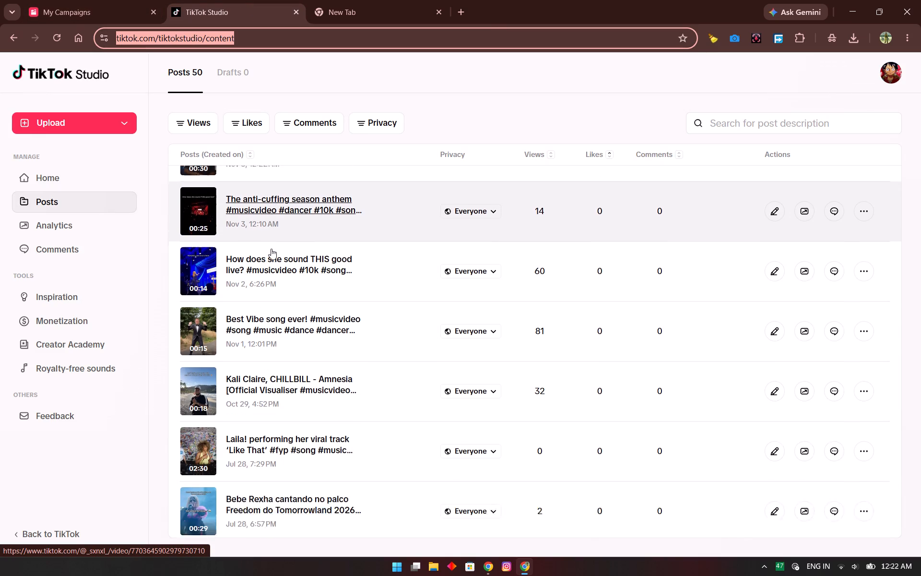
scroll(271, 249, up, 2)
click(541, 154)
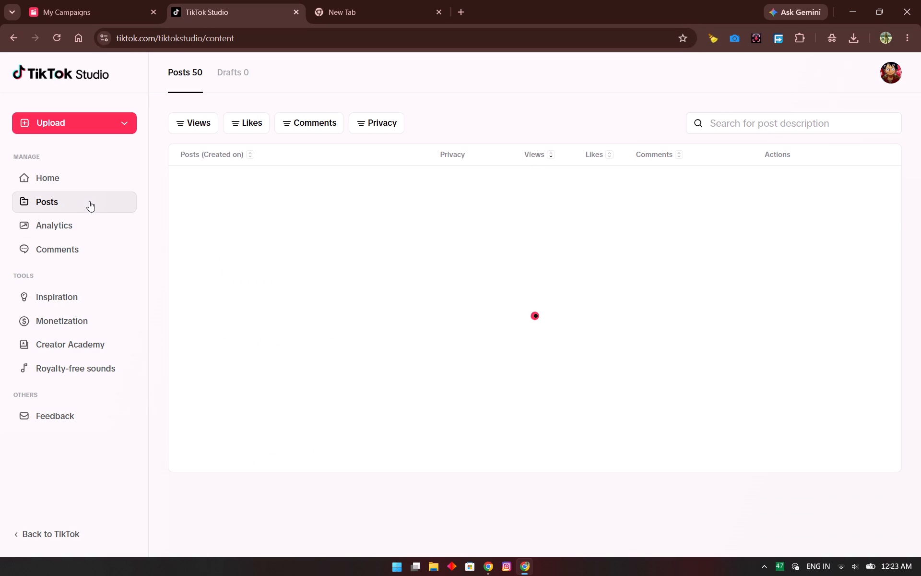
Open the Submissions list in Clipster's My Activity and show 20 submissions per page.
click(142, 0)
scroll(544, 146, up, 1)
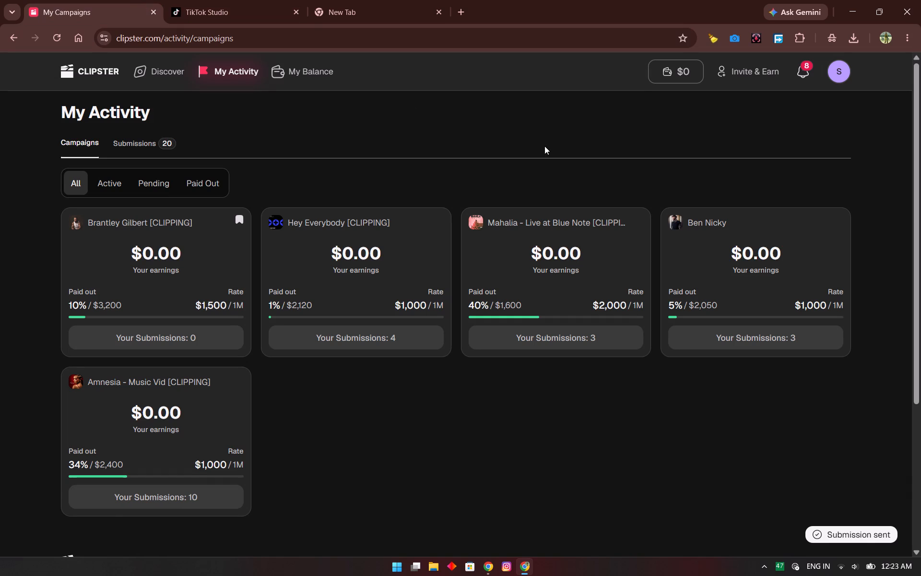
click(150, 148)
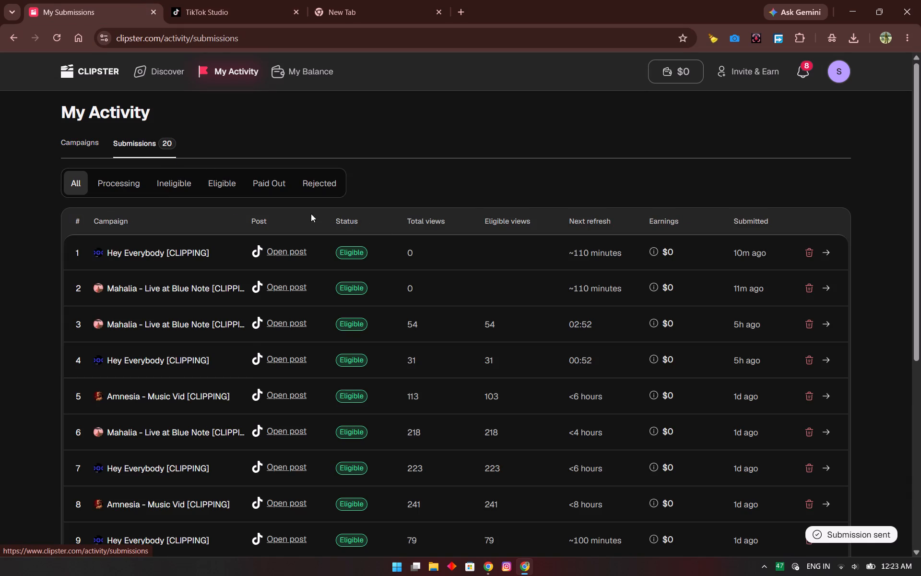
scroll(463, 258, down, 6)
scroll(463, 258, up, 5)
scroll(464, 258, down, 3)
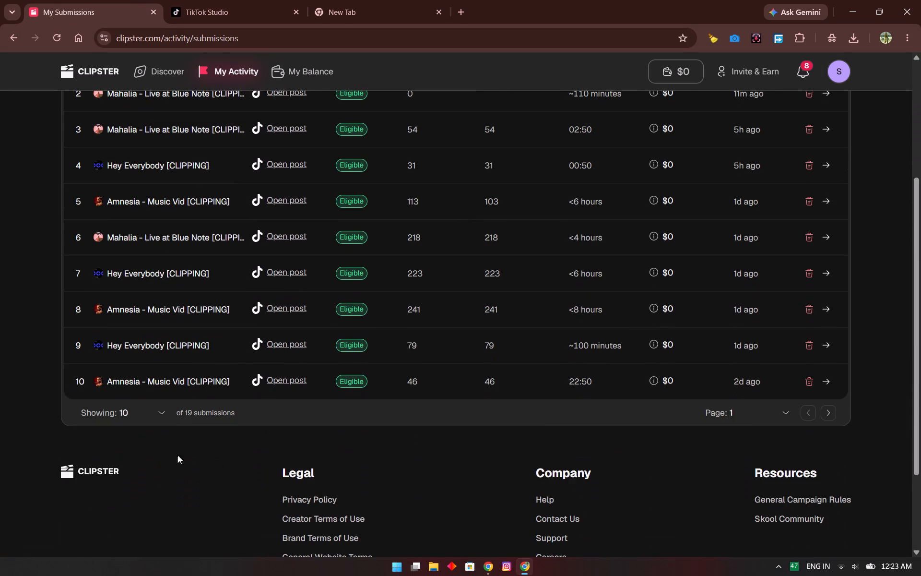
scroll(358, 364, up, 6)
scroll(262, 426, down, 4)
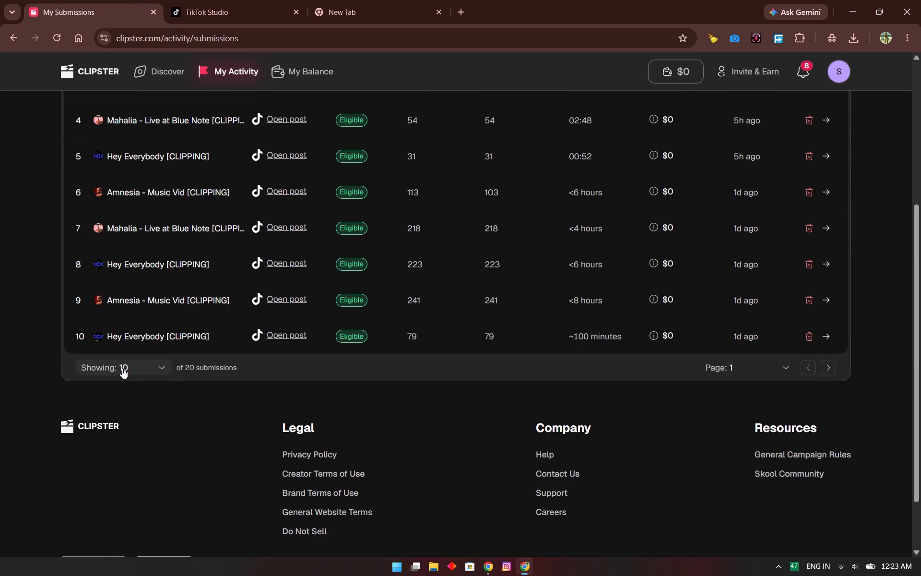
click(122, 368)
click(115, 423)
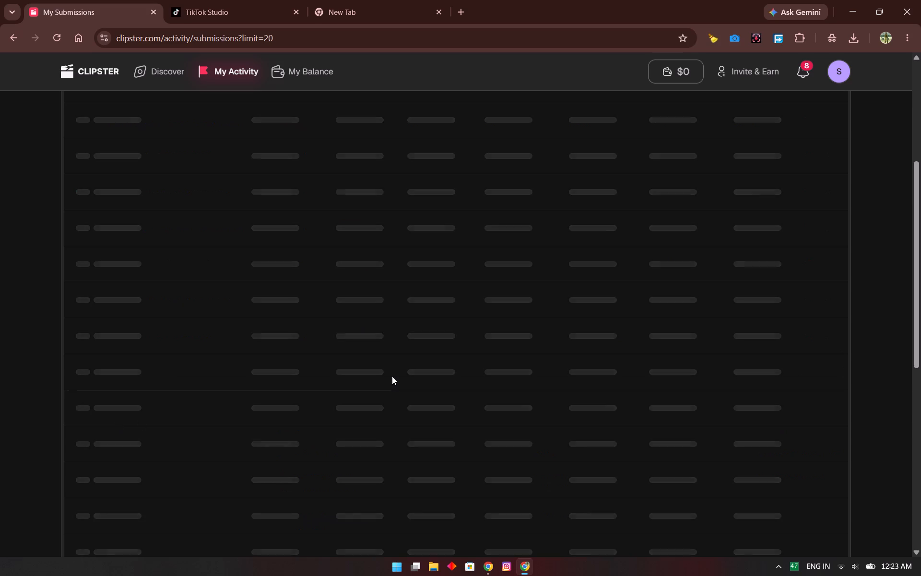
scroll(392, 376, up, 6)
Switch to TikTok Studio and sort the posts by views in ascending order.
click(280, 0)
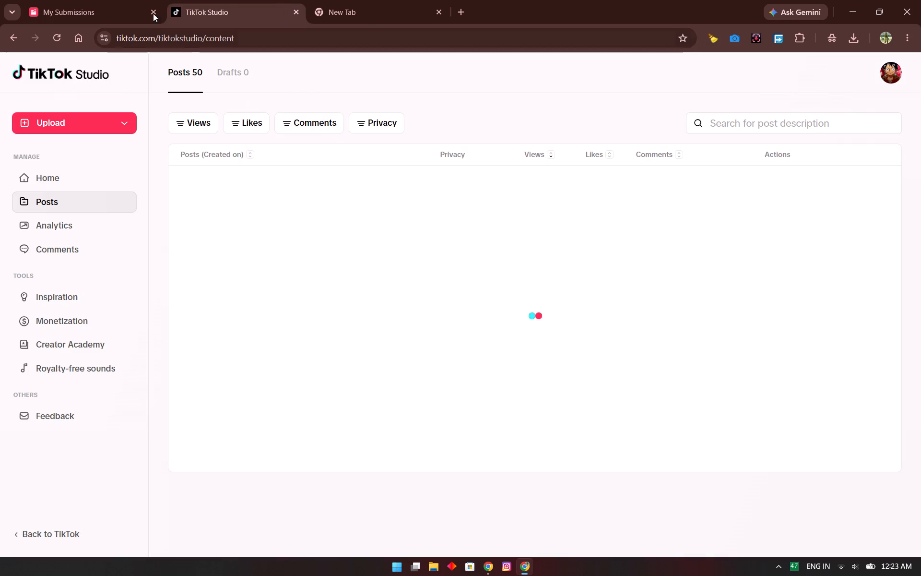
click(87, 0)
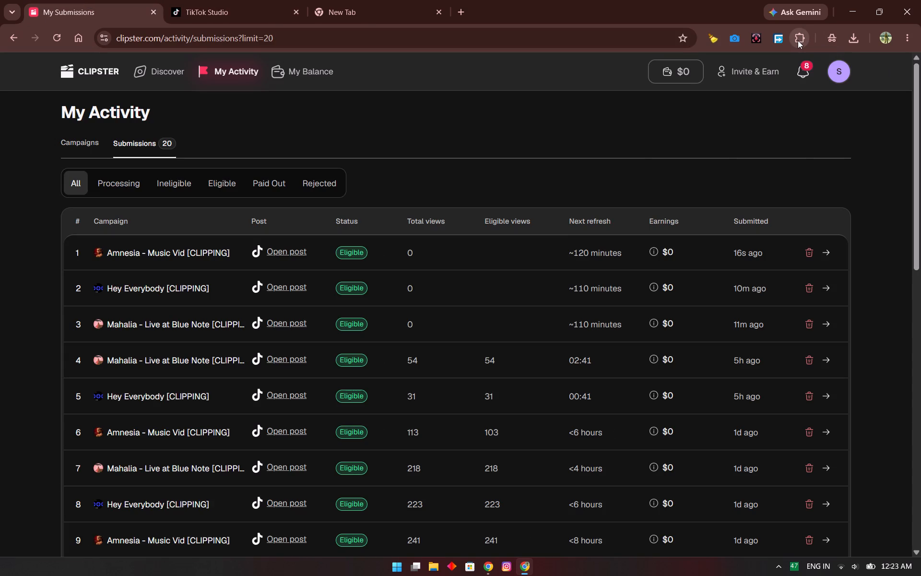
click(796, 40)
click(246, 0)
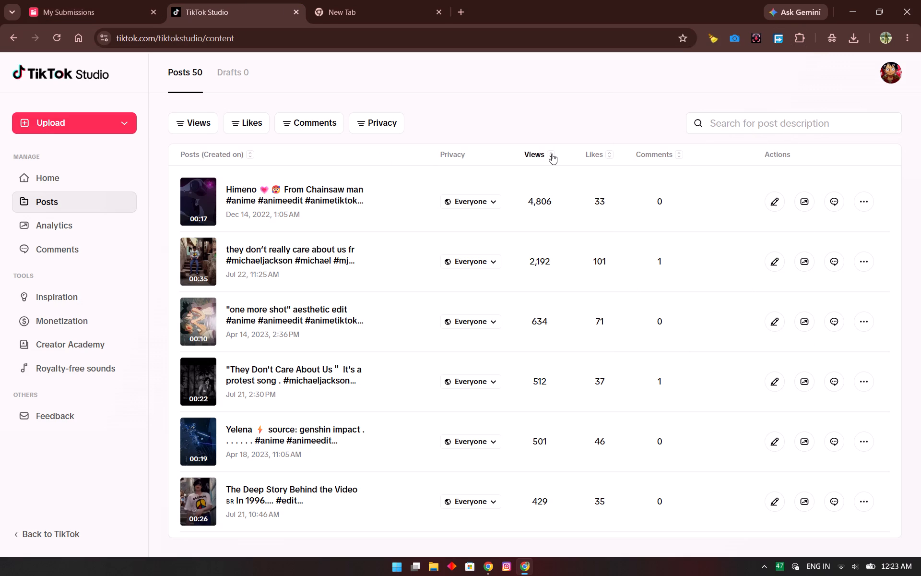
click(552, 154)
click(110, 0)
click(171, 0)
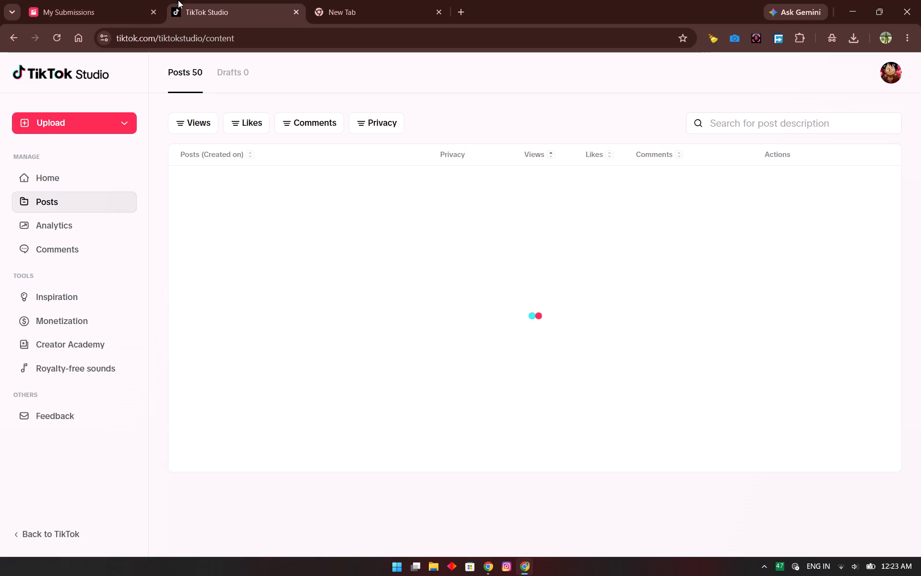
Look through the Clipster submissions, close the opened profile editor and open the settings' Account Info.
click(68, 0)
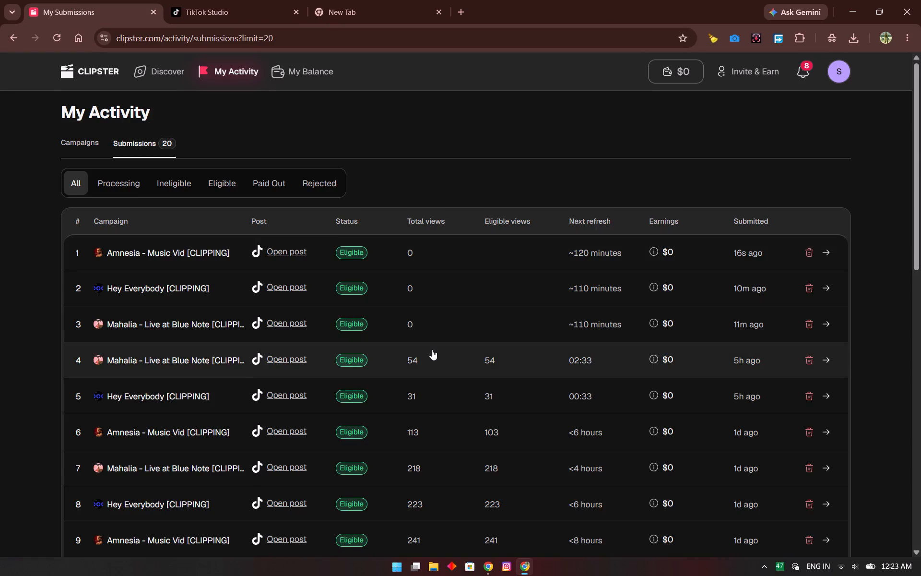
scroll(432, 349, down, 10)
scroll(432, 349, up, 9)
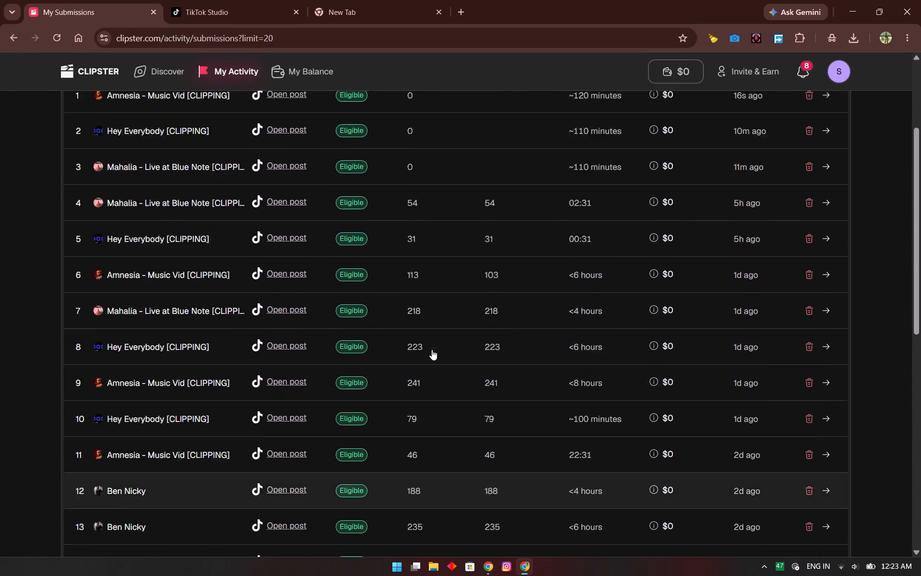
scroll(432, 349, up, 5)
click(841, 70)
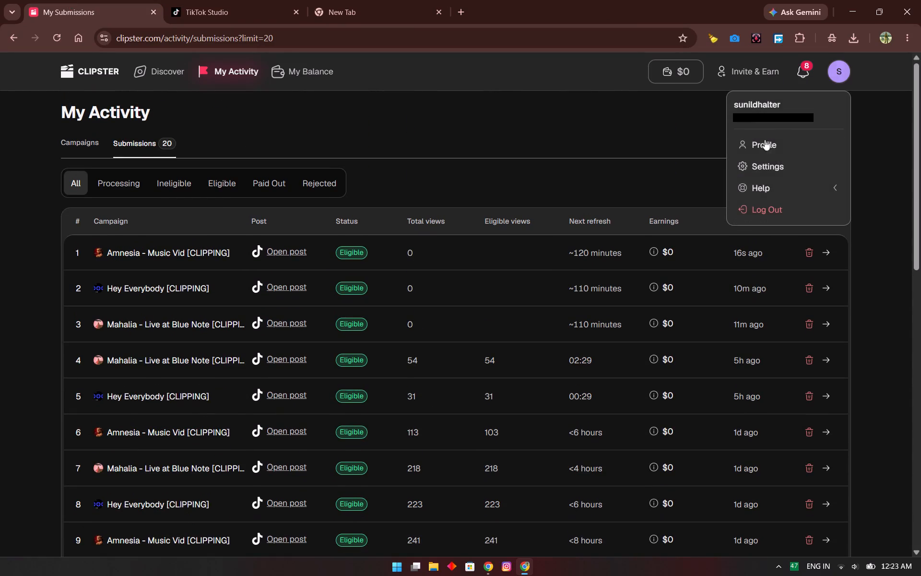
click(758, 144)
click(593, 208)
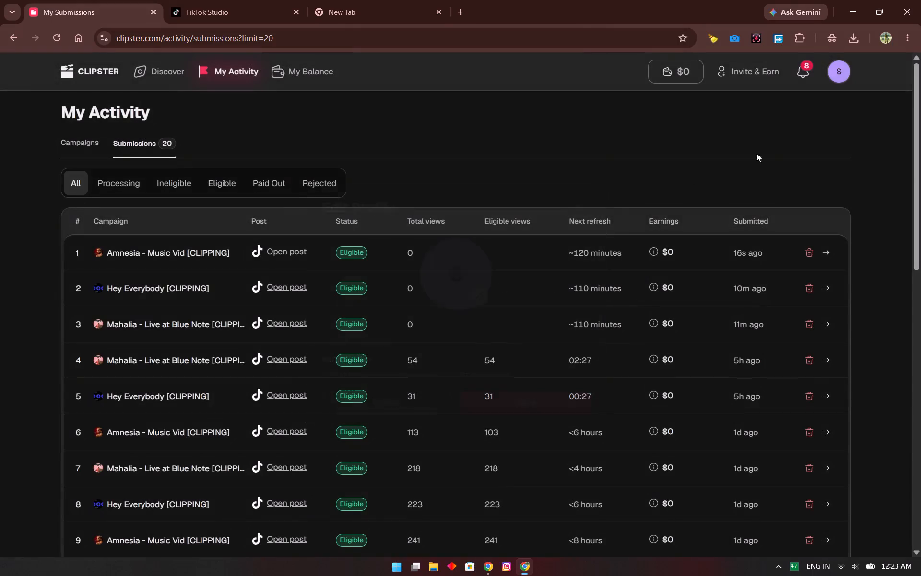
click(839, 73)
click(761, 173)
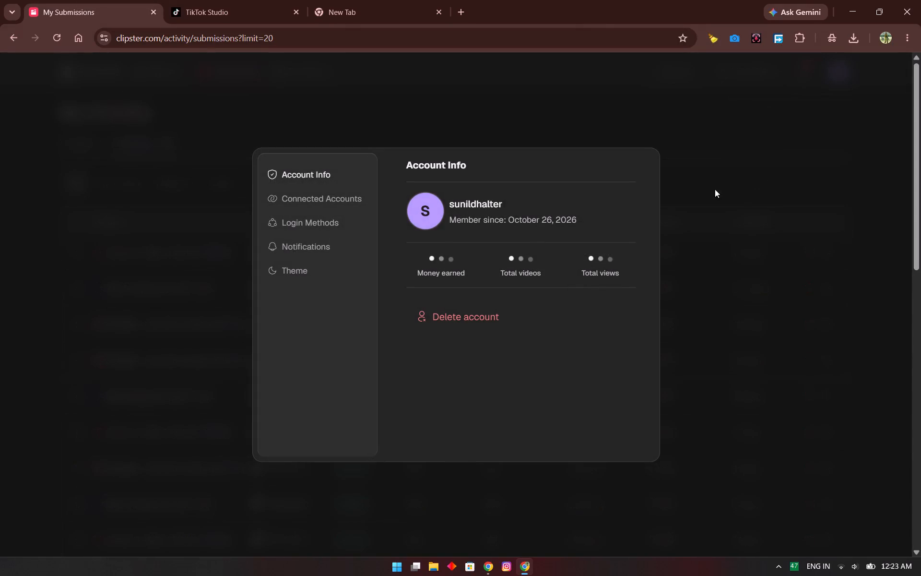
Delete the Jul 28 TikTok post "Laila! performing her viral track 'Like That'" from TikTok Studio.
click(264, 0)
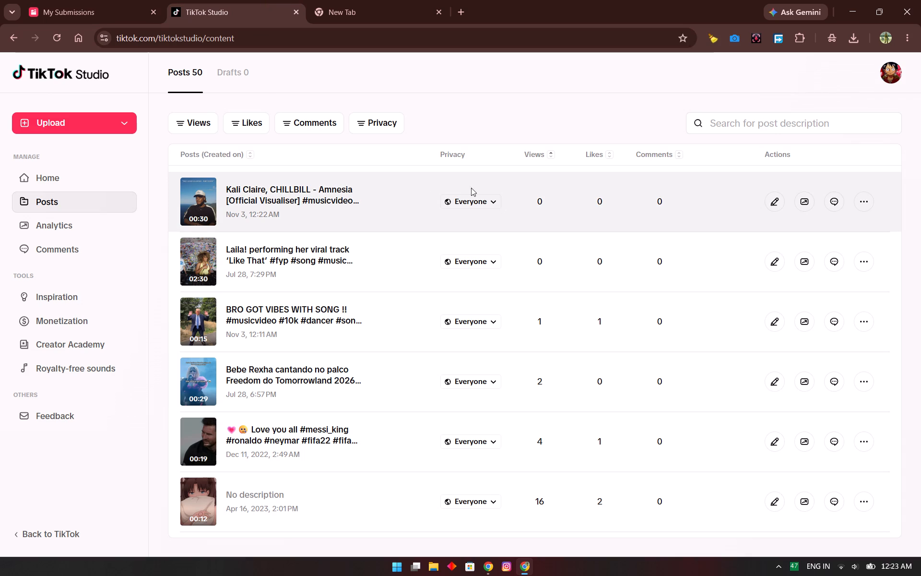
scroll(427, 209, down, 1)
scroll(420, 211, up, 2)
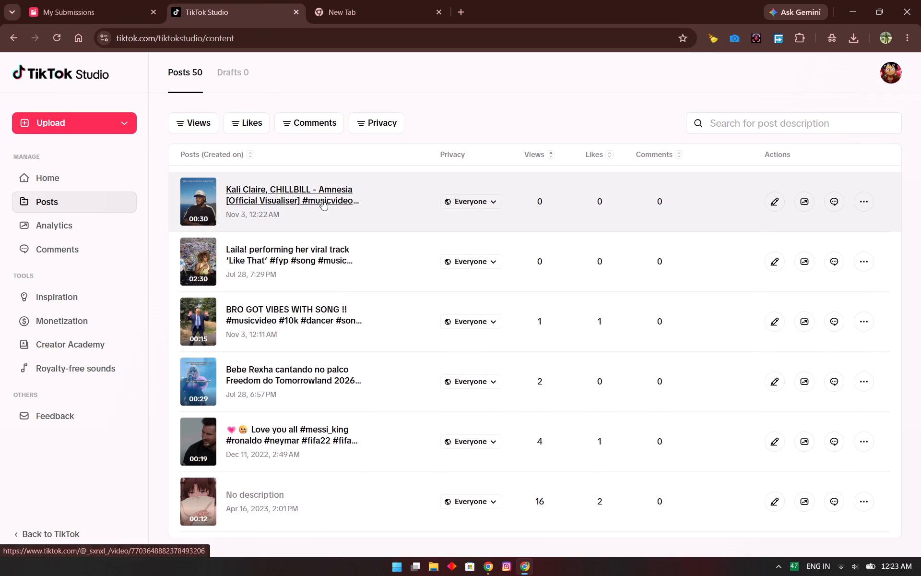
click(870, 254)
click(807, 337)
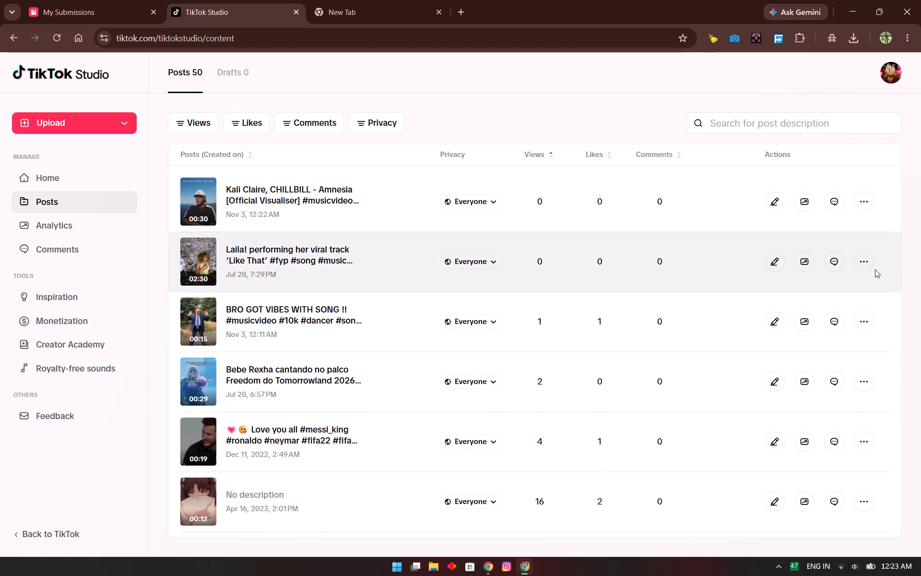
click(446, 348)
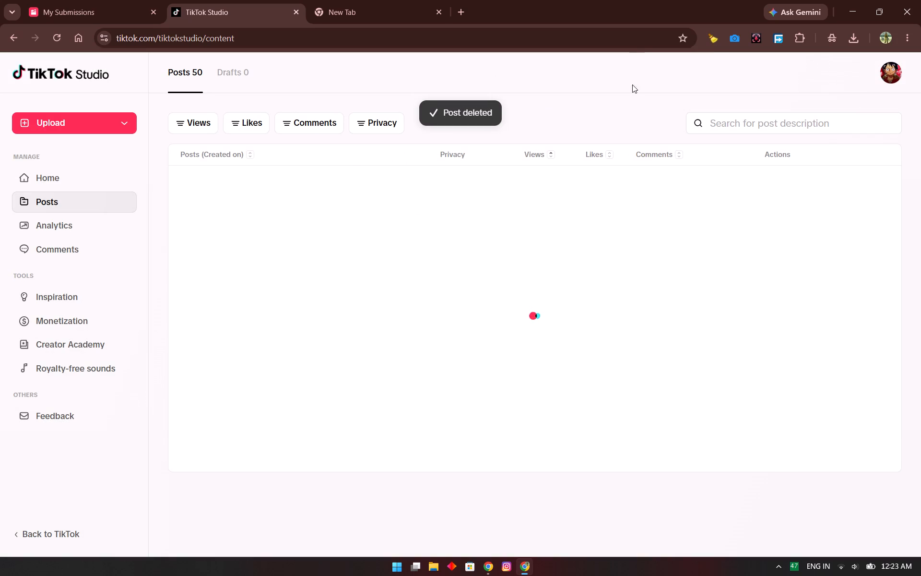
Check the account totals in Clipster's Account Info and close the settings.
click(139, 0)
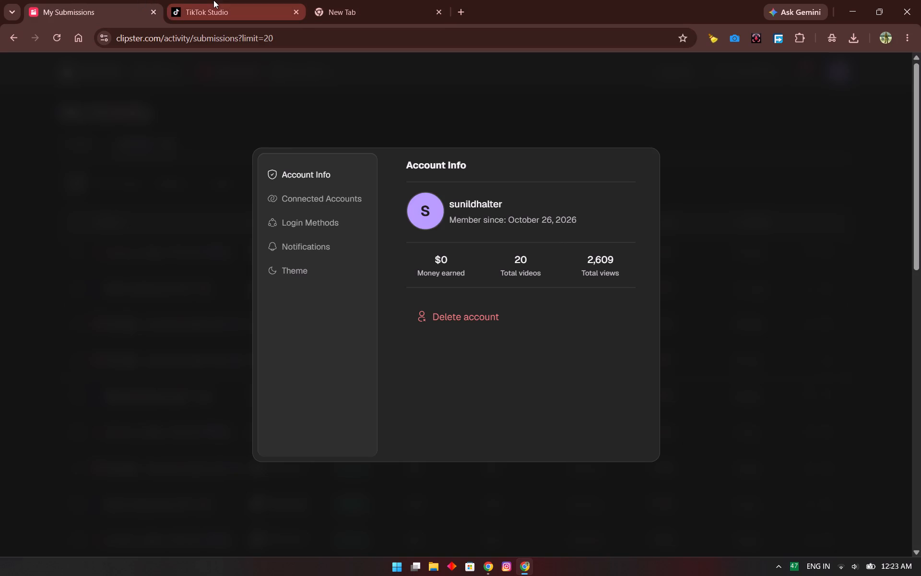
click(710, 215)
Return to TikTok Studio, look through the lowest-view posts and check the options of the Jul 28 Bebe Rexha Tomorrowland post.
drag(214, 0, 228, 0)
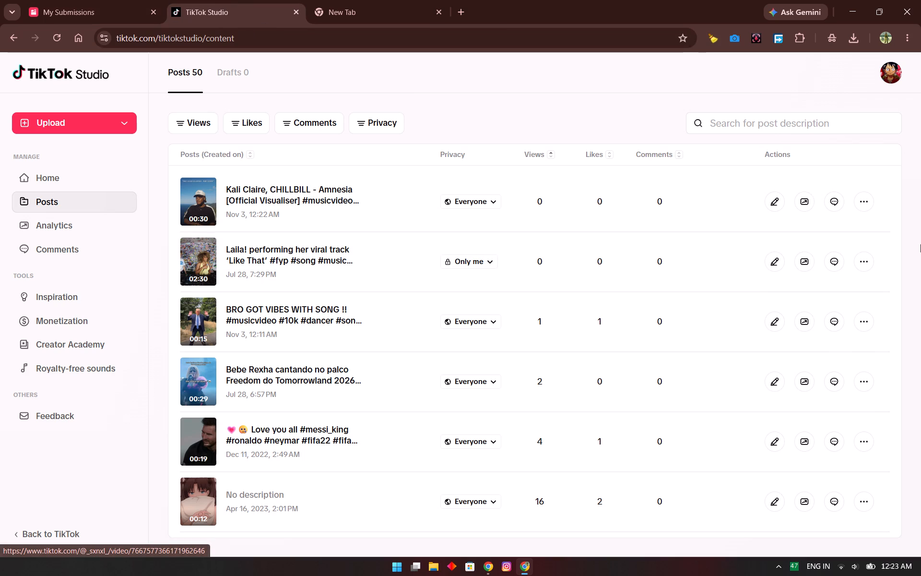
scroll(292, 268, down, 2)
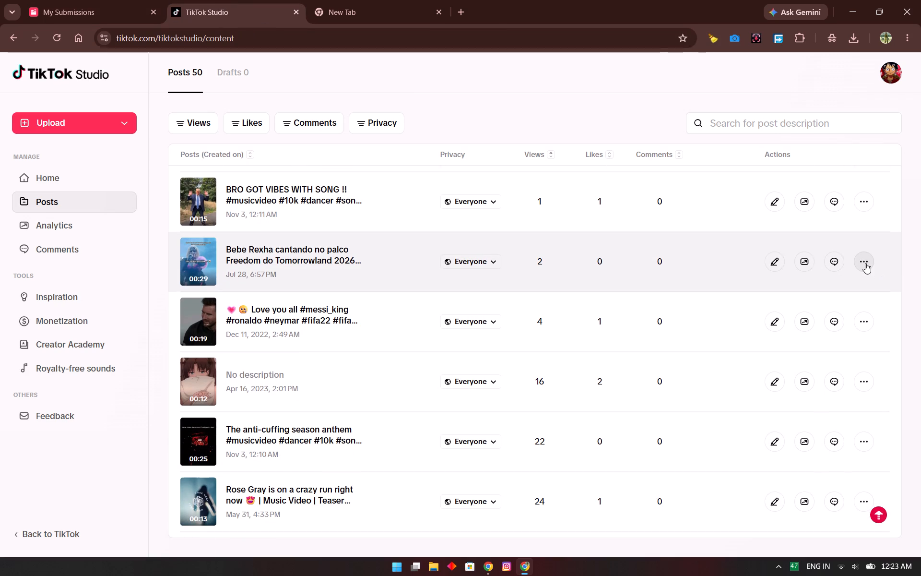
click(865, 263)
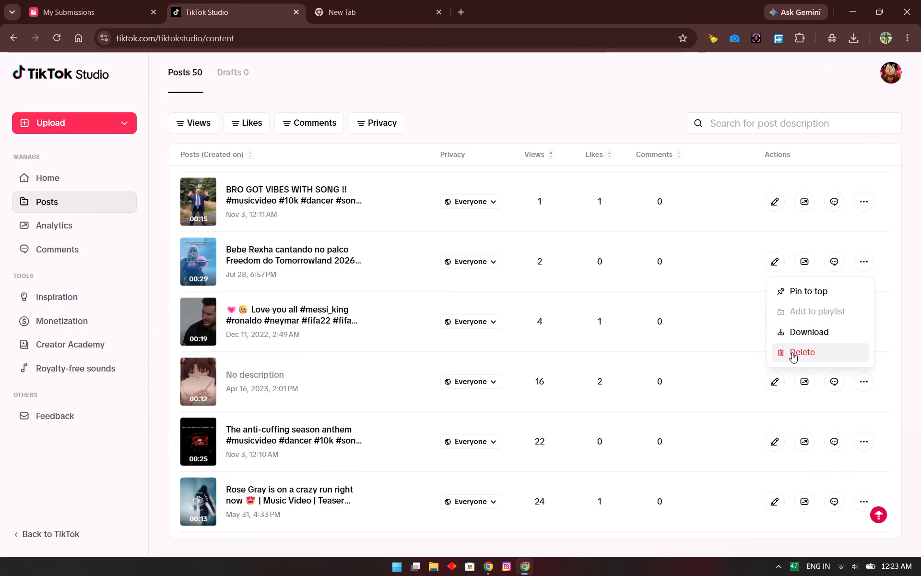
scroll(573, 311, up, 4)
click(920, 195)
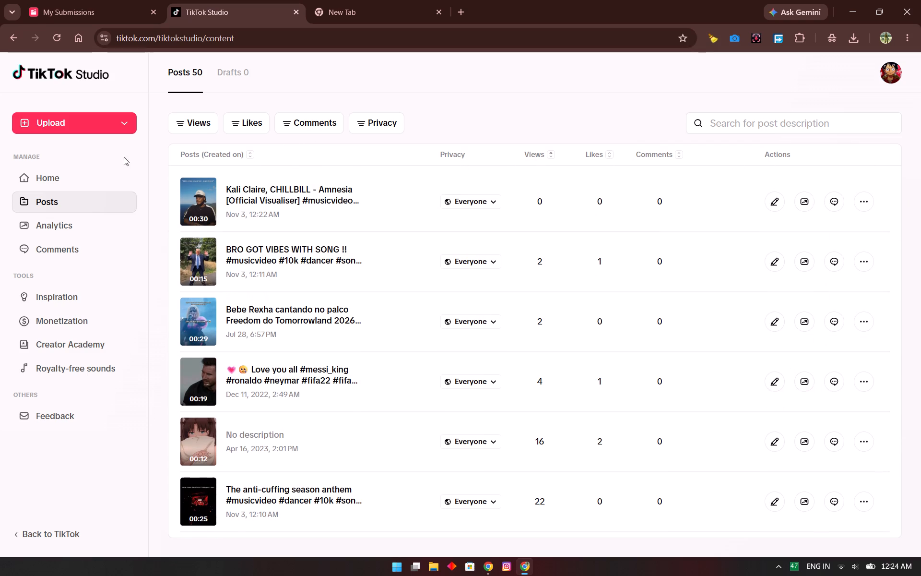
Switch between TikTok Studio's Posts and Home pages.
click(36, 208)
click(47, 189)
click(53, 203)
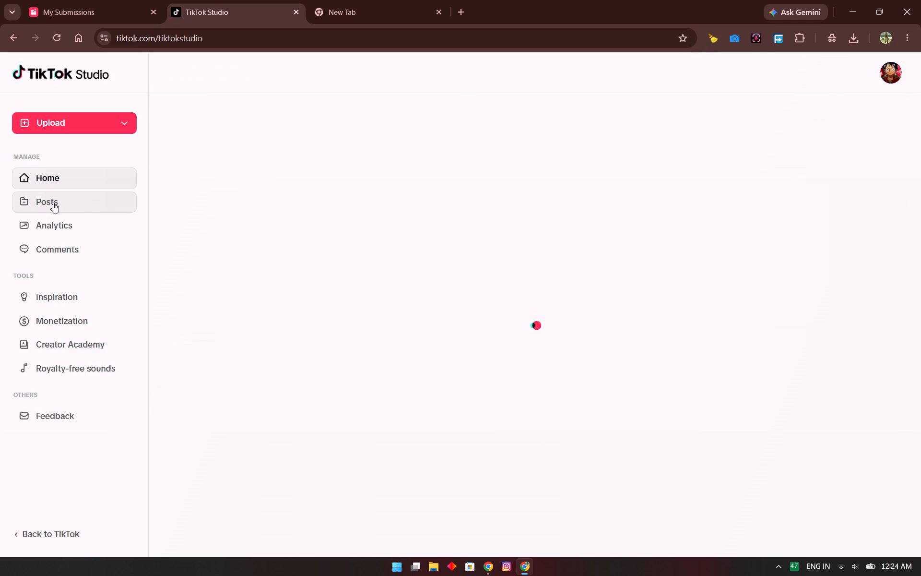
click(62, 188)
Check the submissions list on Clipster and return to TikTok Studio.
click(120, 0)
click(225, 0)
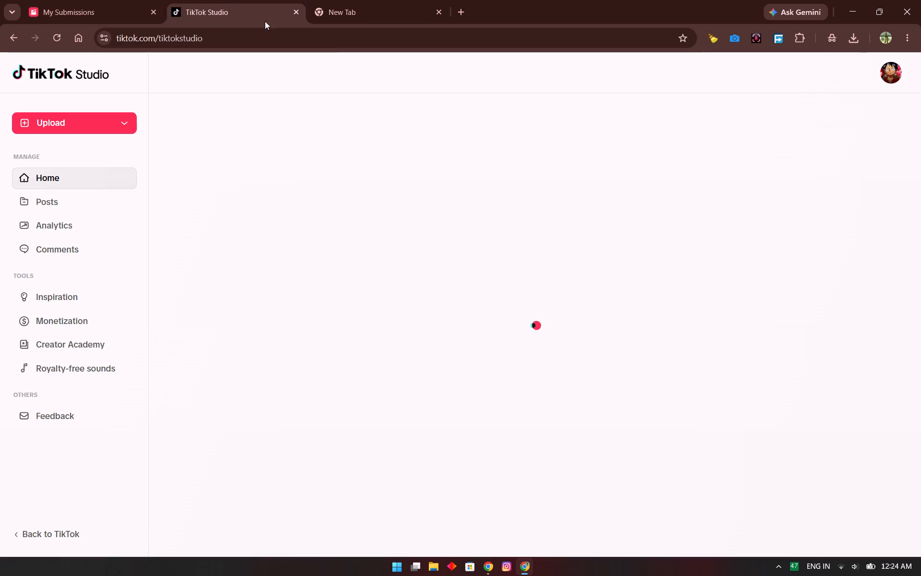
click(212, 0)
click(135, 0)
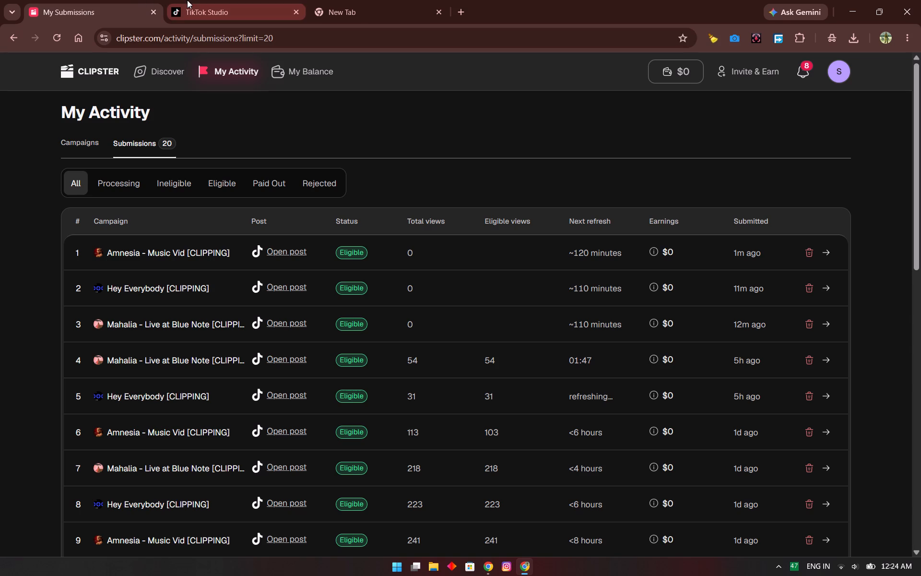
click(256, 0)
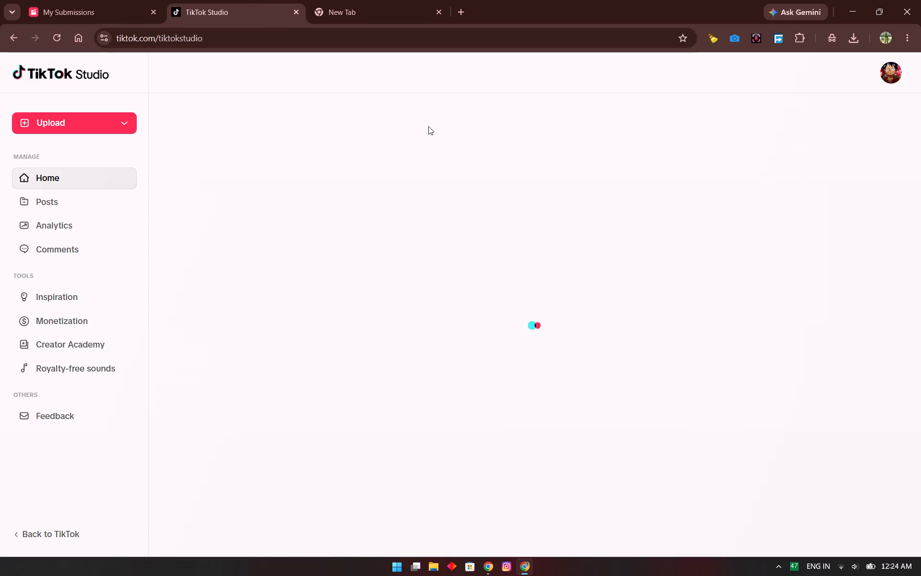
Open the account's TikTok profile from TikTok Studio and close the TikTok Studio tab.
click(895, 72)
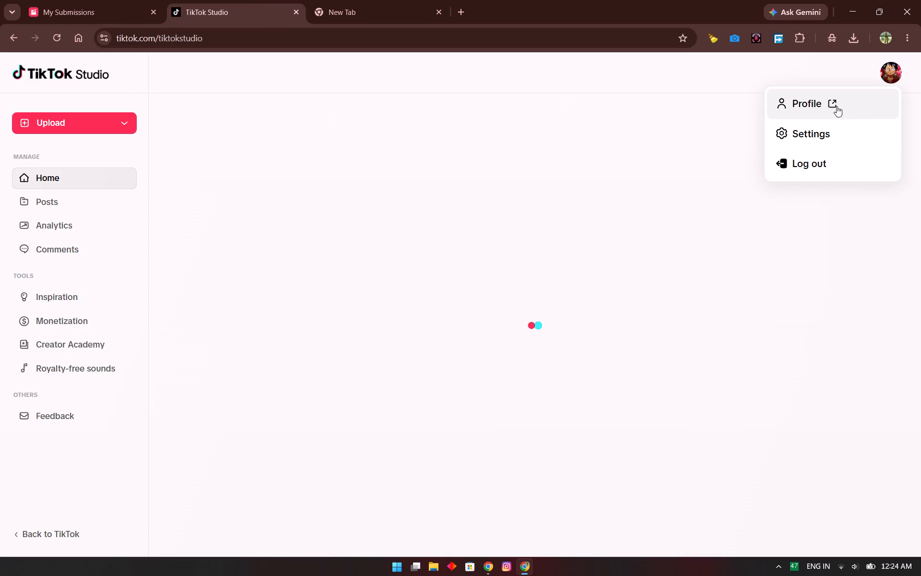
click(833, 104)
click(295, 13)
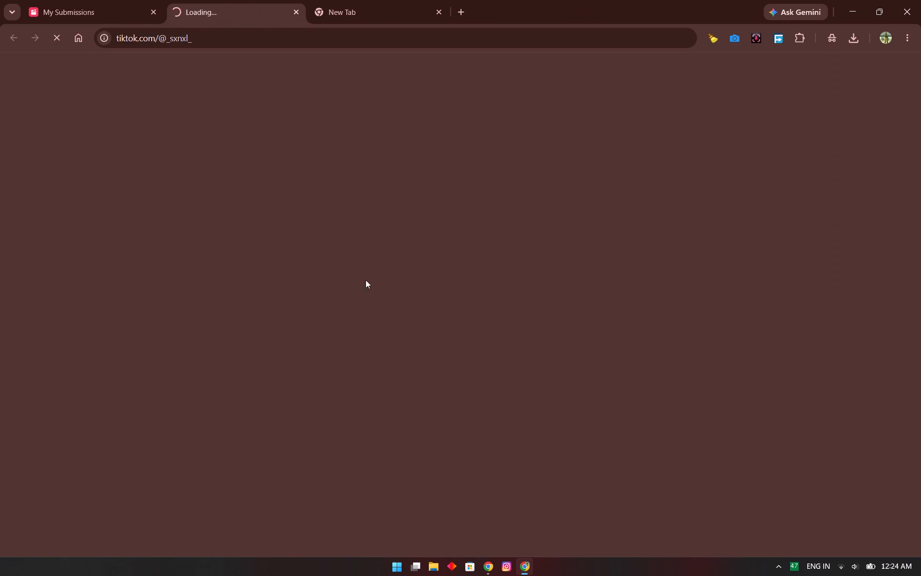